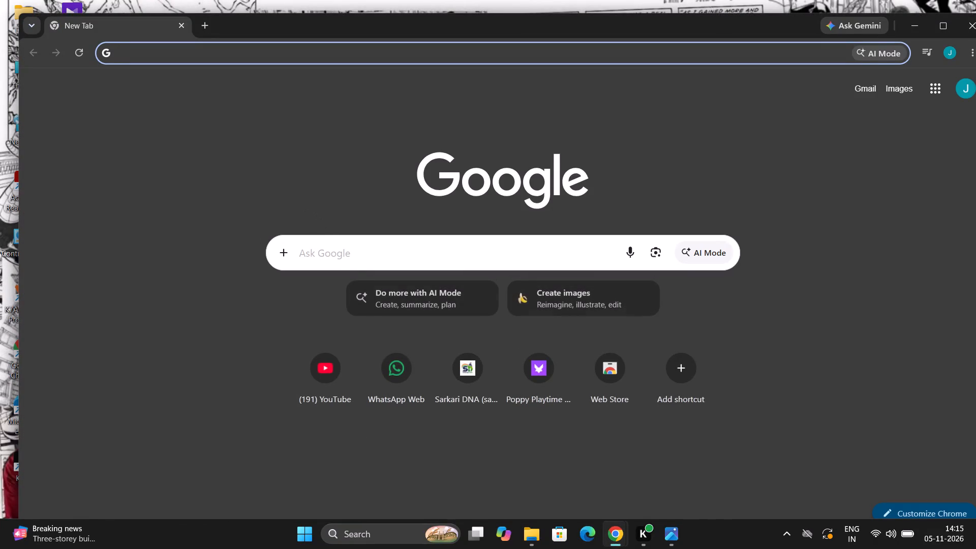
Search Google for smart draw, open the SmartDraw website and start its web app.
{"action": "left_click", "coordinate": [309, 257]}
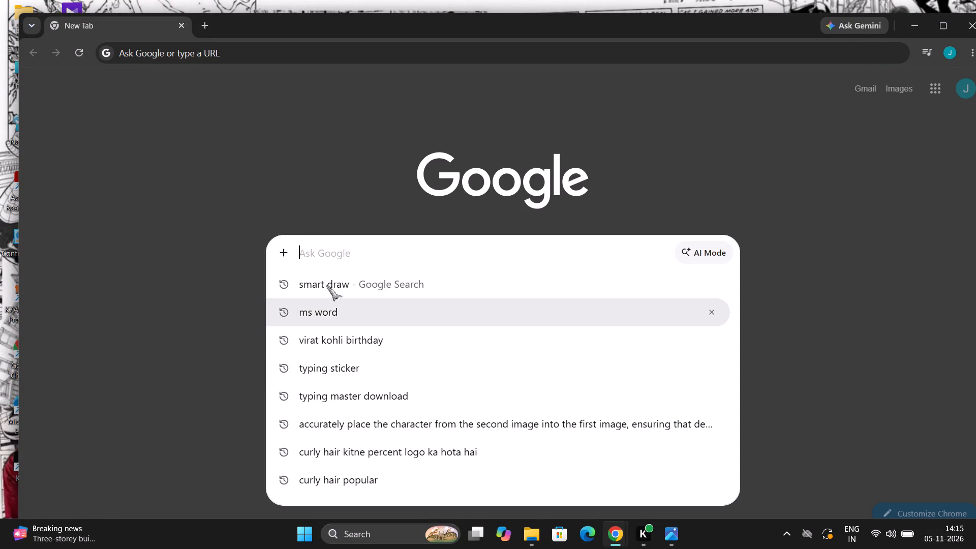
{"action": "left_click", "coordinate": [322, 285]}
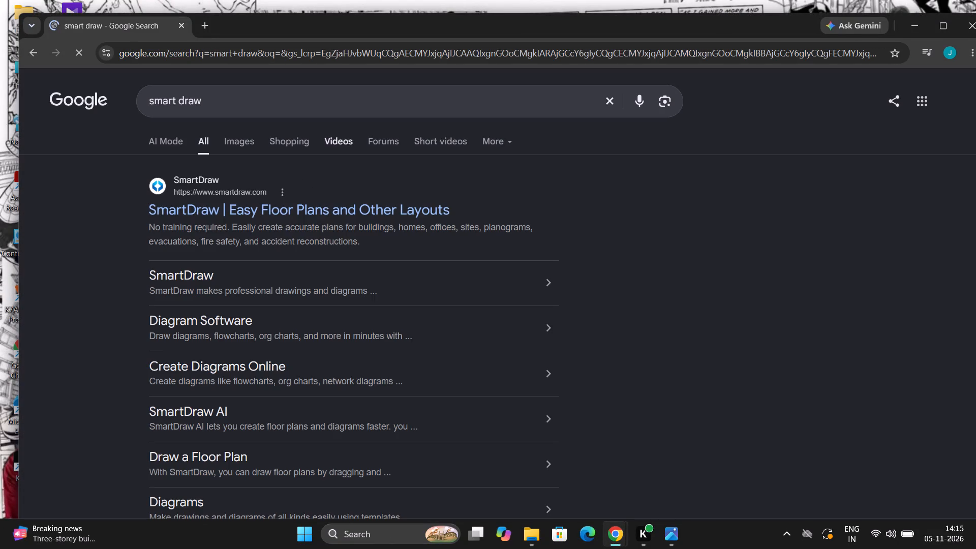
{"action": "left_click", "coordinate": [271, 209]}
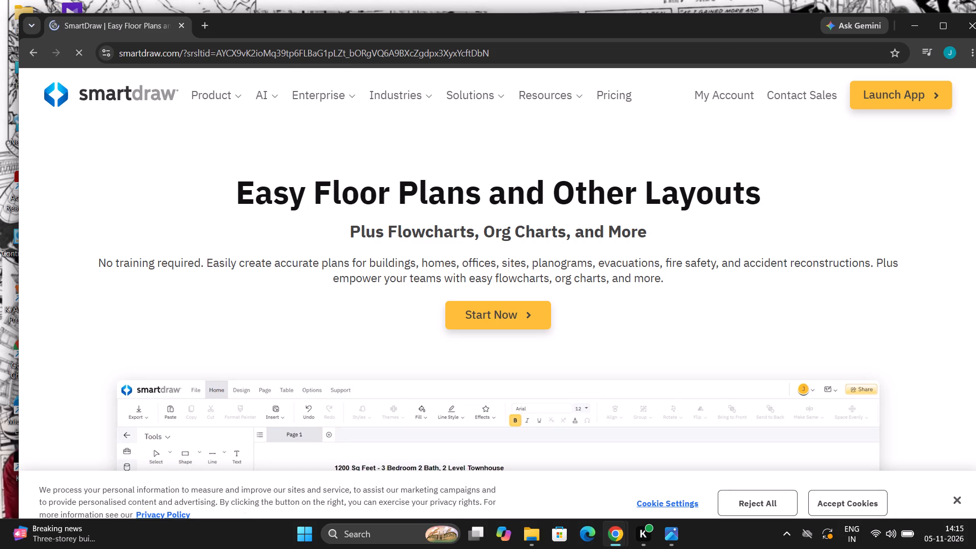
{"action": "scroll", "coordinate": [439, 345], "scroll_direction": "down", "scroll_amount": 2}
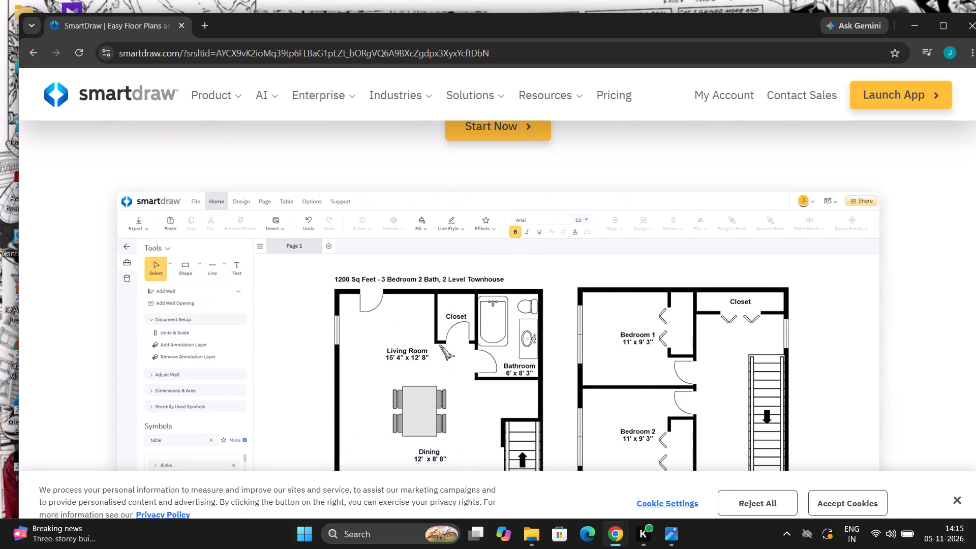
{"action": "left_click", "coordinate": [484, 127]}
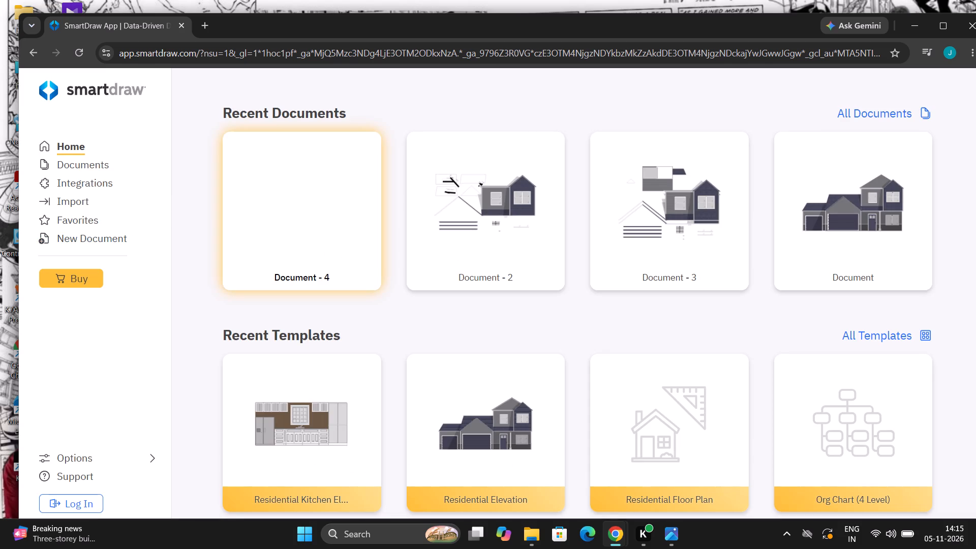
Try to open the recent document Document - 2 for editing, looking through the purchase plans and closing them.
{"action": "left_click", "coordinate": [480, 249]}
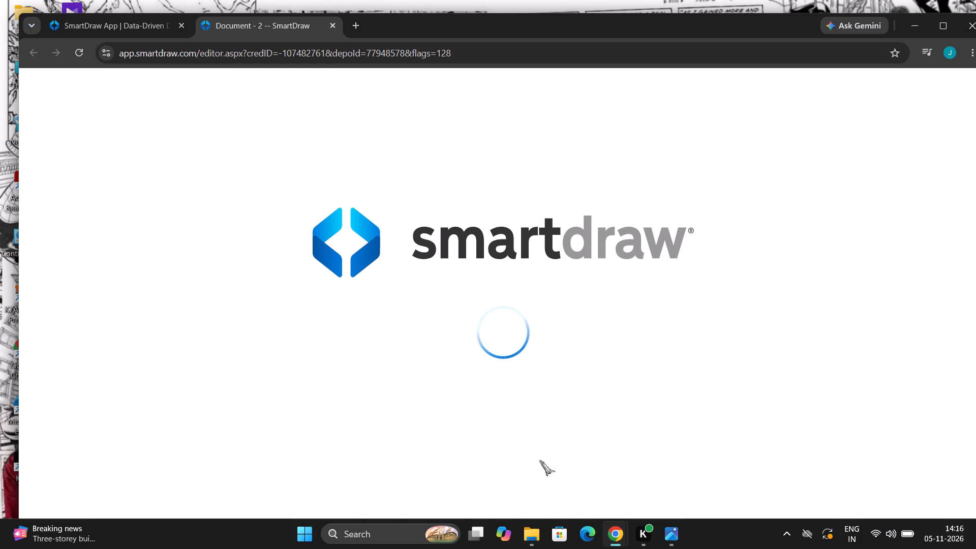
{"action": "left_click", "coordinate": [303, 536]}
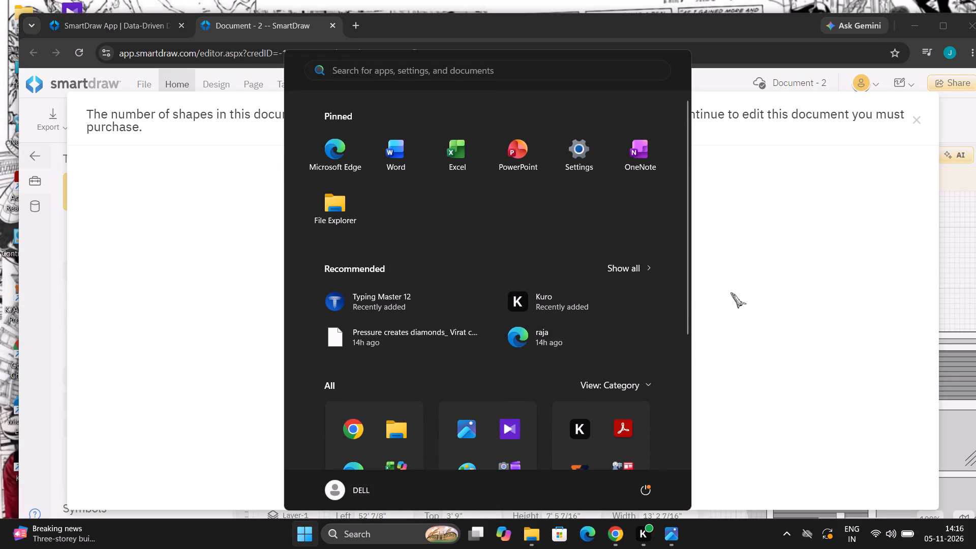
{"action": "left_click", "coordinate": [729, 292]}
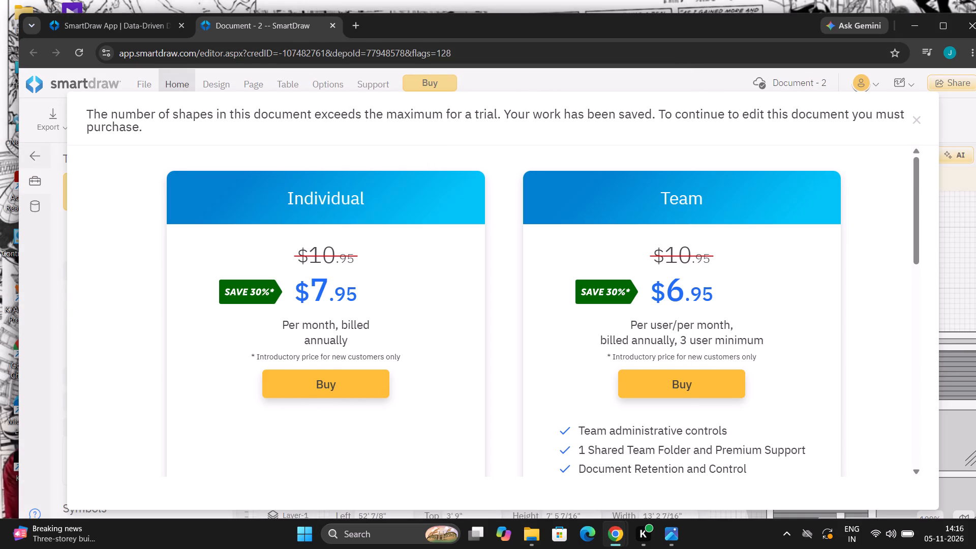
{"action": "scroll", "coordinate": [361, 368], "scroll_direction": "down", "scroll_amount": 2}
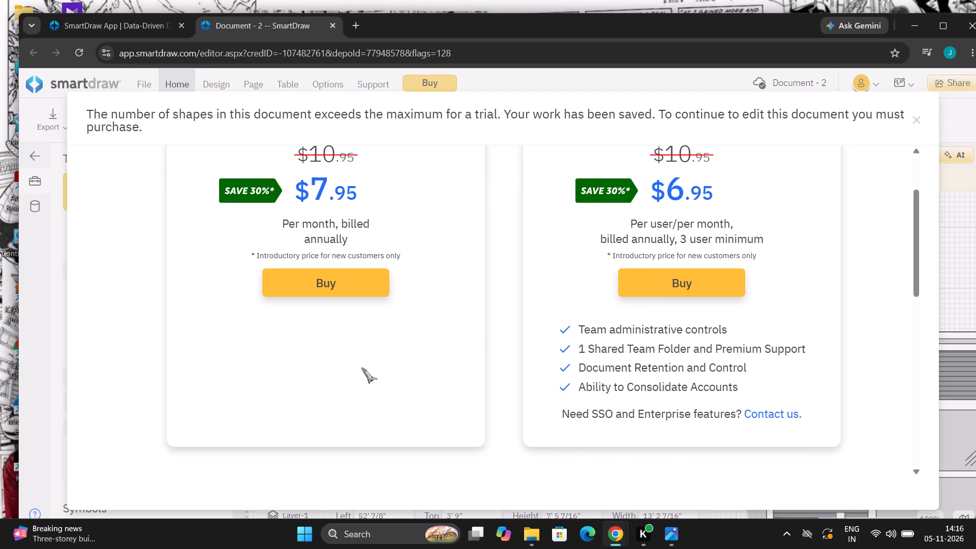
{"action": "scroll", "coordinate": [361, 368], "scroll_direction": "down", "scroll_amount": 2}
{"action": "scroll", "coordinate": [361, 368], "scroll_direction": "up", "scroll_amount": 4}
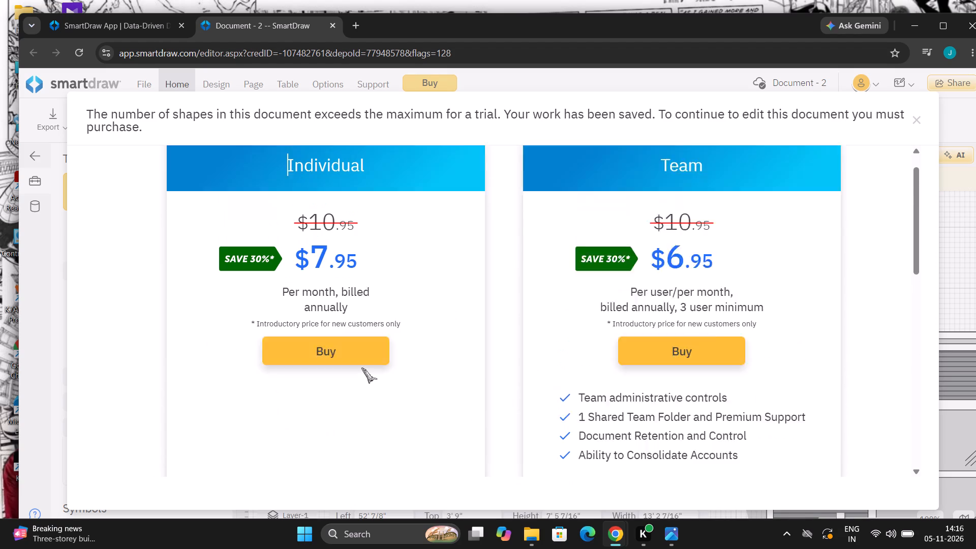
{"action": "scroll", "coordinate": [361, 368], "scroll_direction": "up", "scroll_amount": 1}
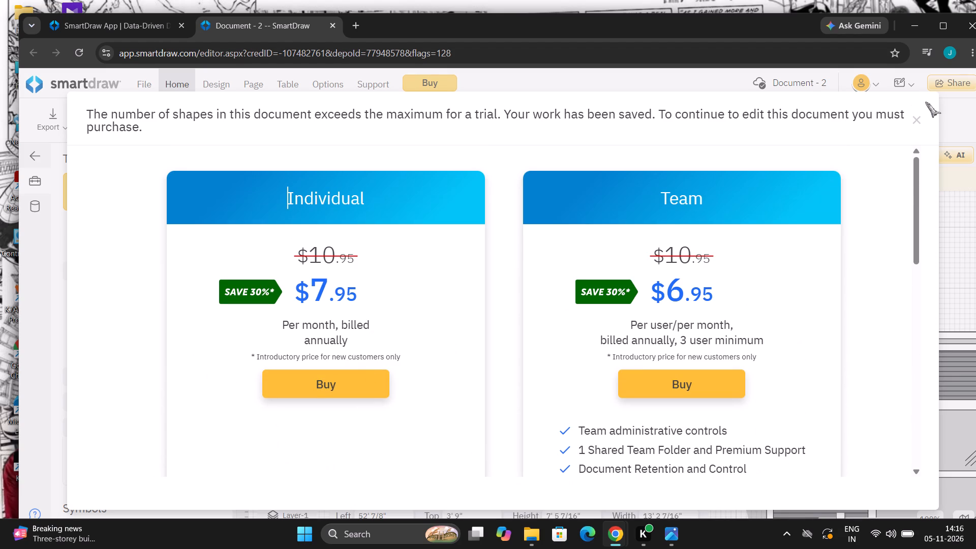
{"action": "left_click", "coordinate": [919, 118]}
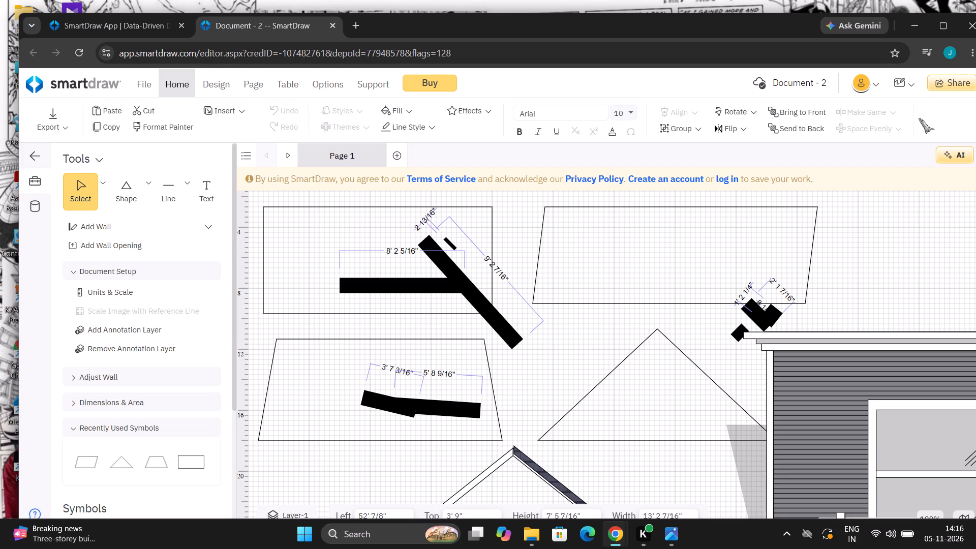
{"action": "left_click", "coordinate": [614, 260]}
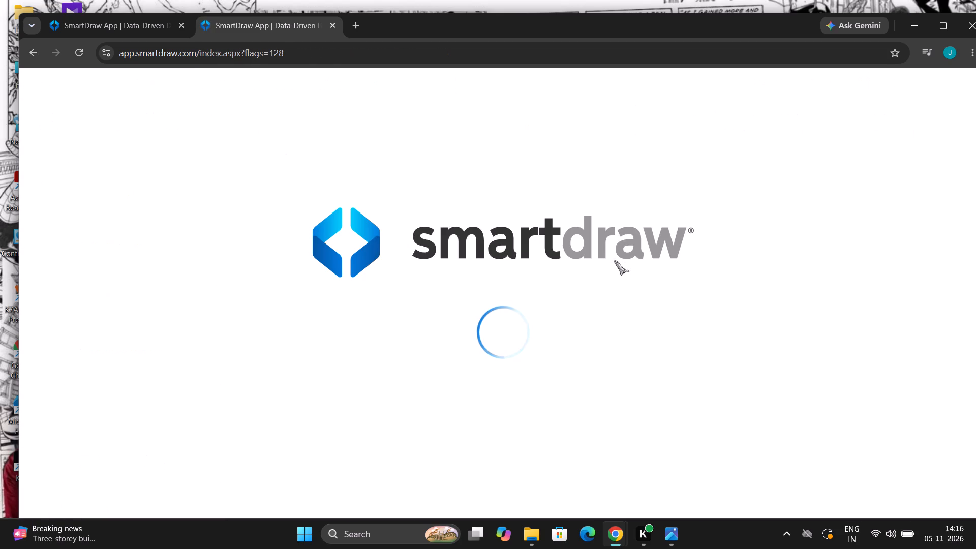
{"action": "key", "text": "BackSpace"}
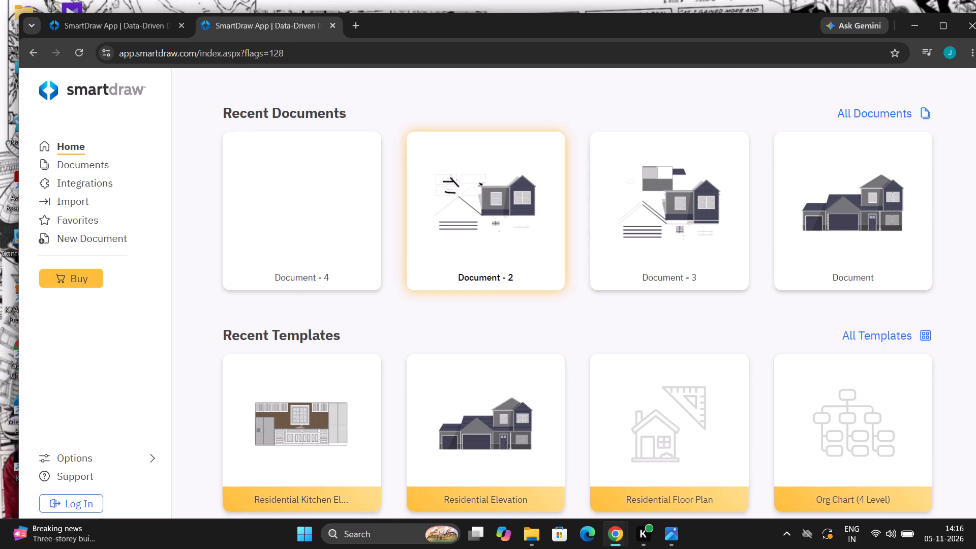
Open a new document from the recent Residential Elevation template and look over the house drawing.
{"action": "left_click", "coordinate": [515, 421]}
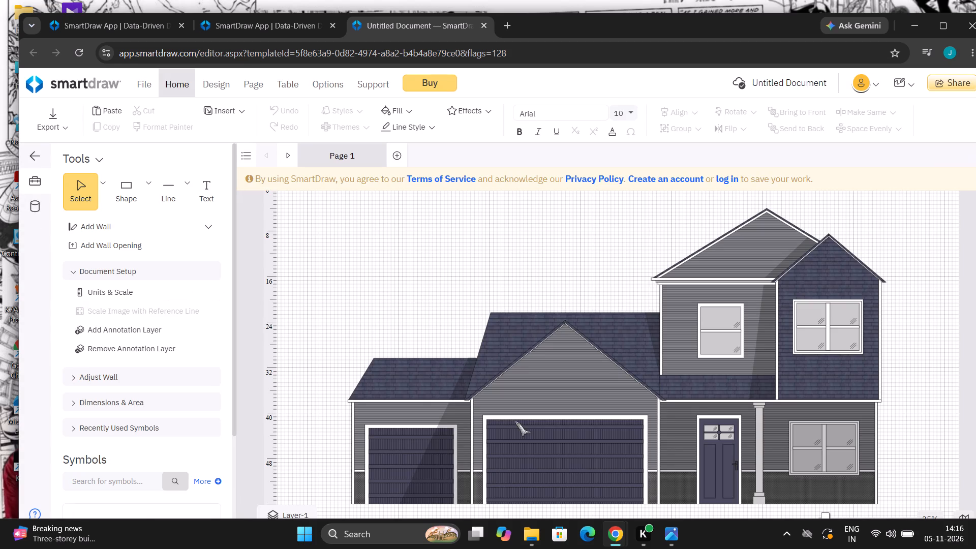
{"action": "left_click", "coordinate": [518, 377]}
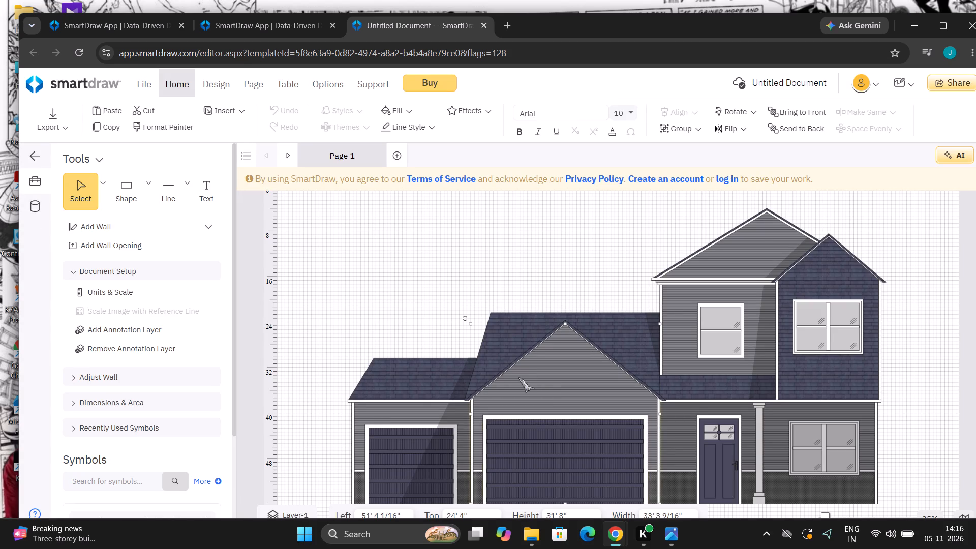
{"action": "left_click", "coordinate": [436, 253]}
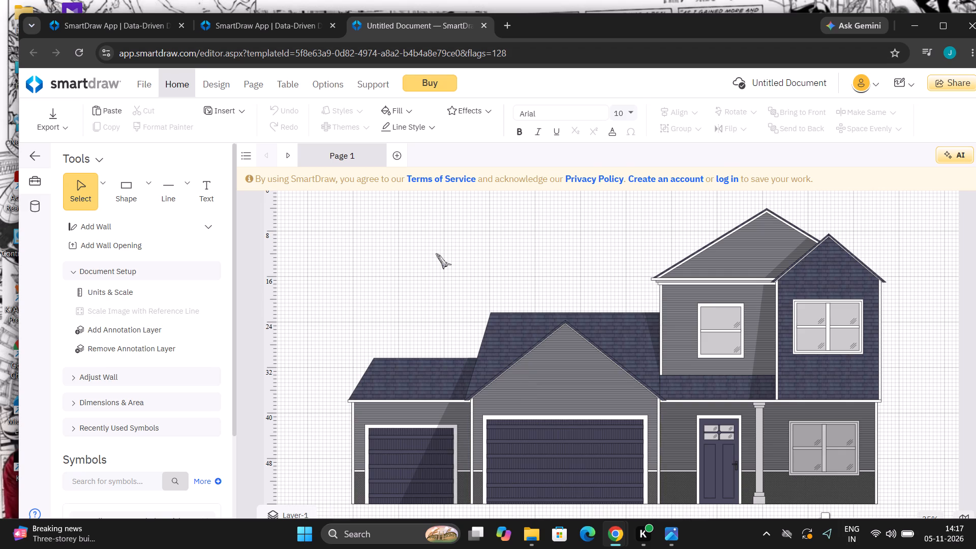
{"action": "scroll", "coordinate": [436, 253], "scroll_direction": "up", "scroll_amount": 1}
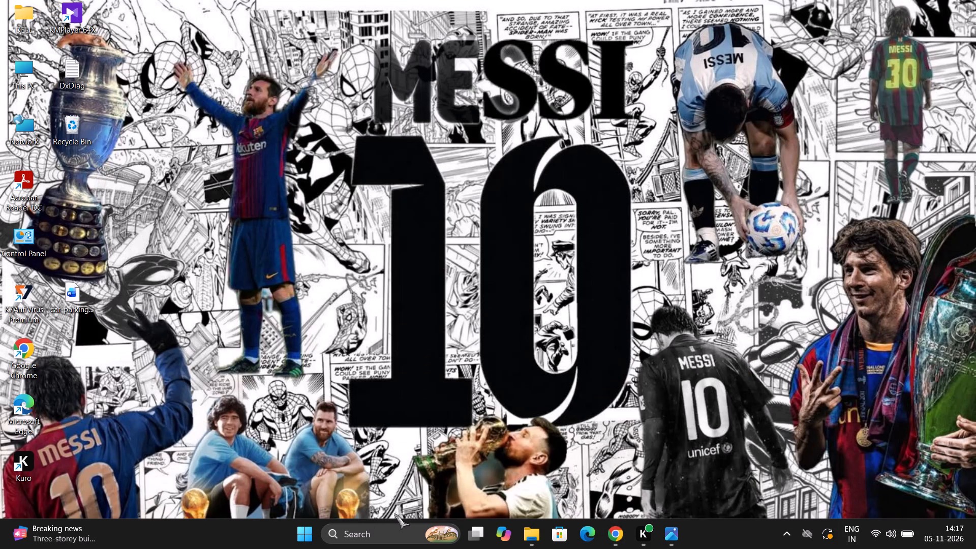
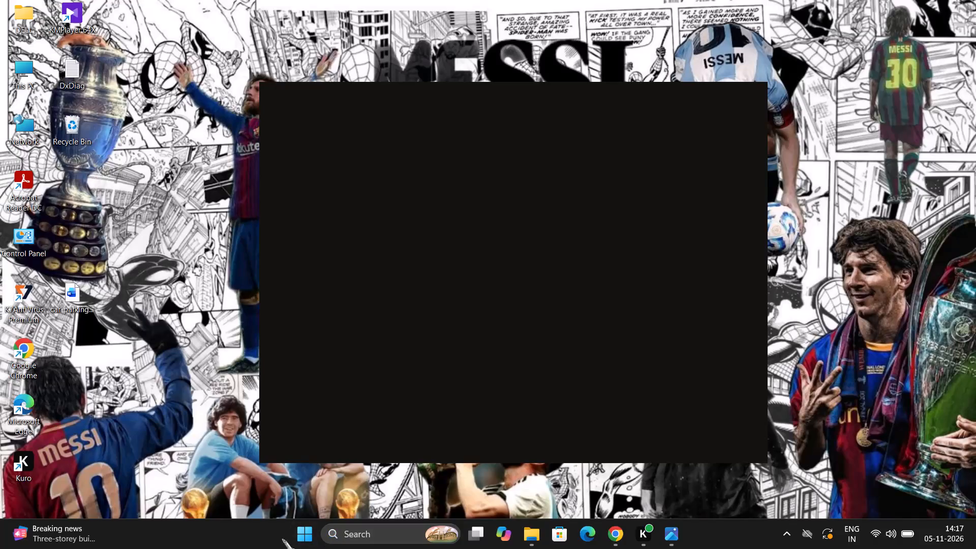
{"action": "left_click", "coordinate": [297, 534]}
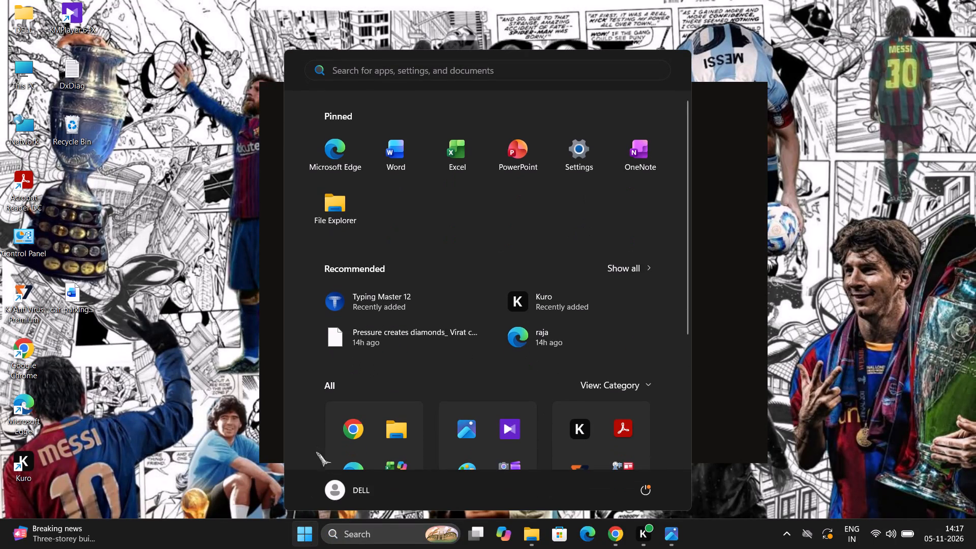
{"action": "left_click", "coordinate": [352, 433]}
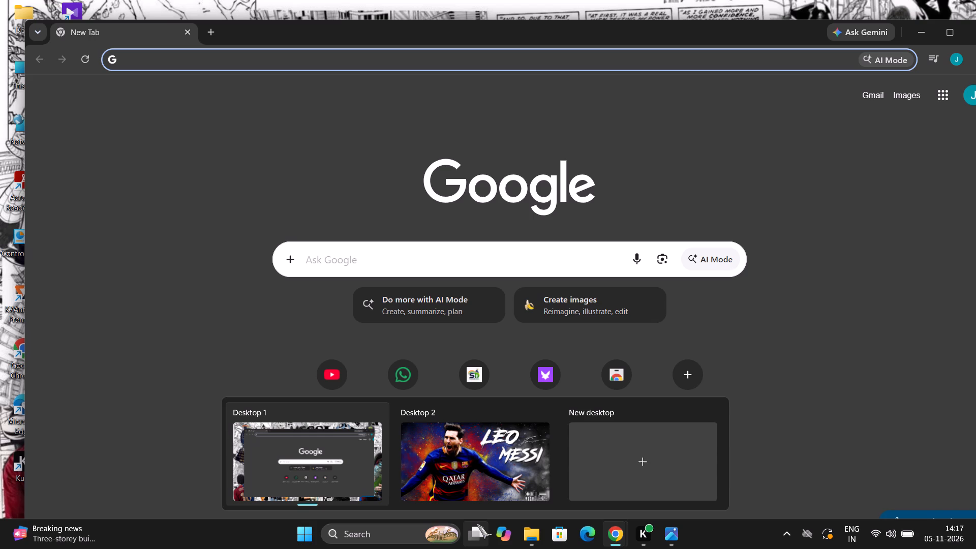
{"action": "left_click", "coordinate": [437, 251]}
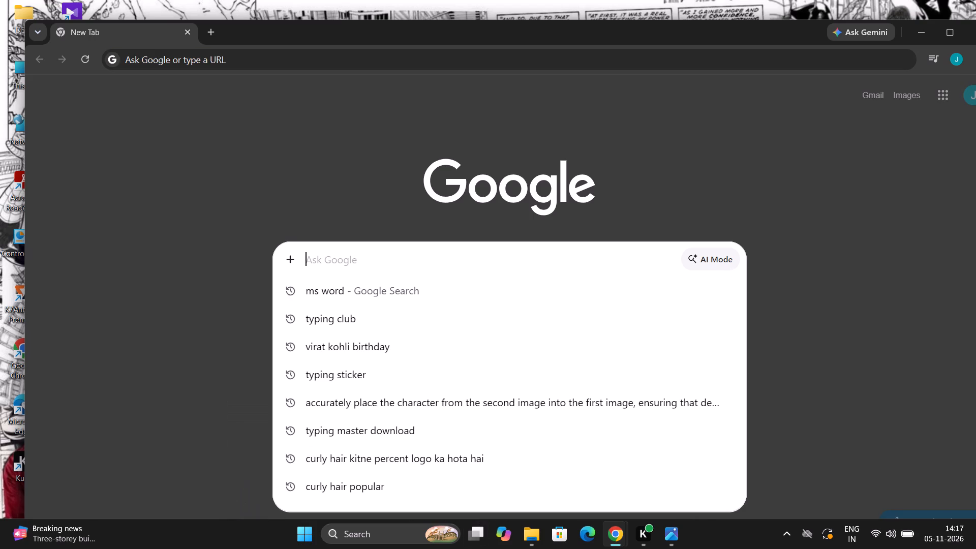
{"action": "left_click", "coordinate": [360, 261]}
{"action": "left_click", "coordinate": [414, 247]}
{"action": "left_click", "coordinate": [598, 167]}
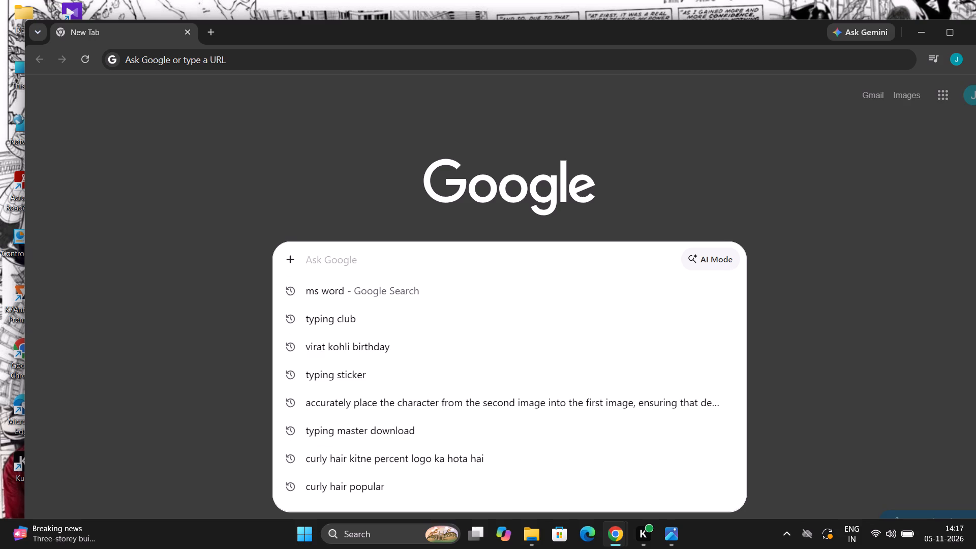
{"action": "key", "text": "s"}
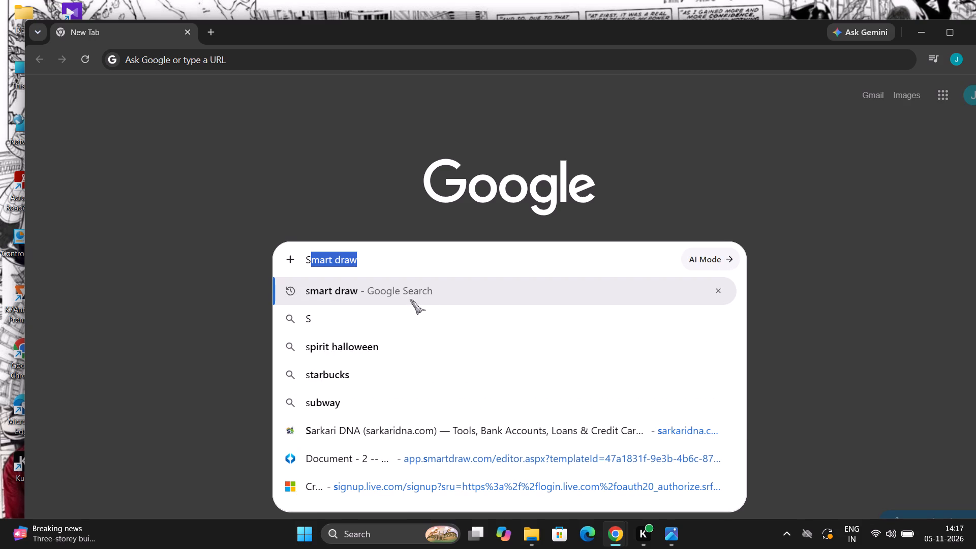
{"action": "left_click", "coordinate": [410, 289]}
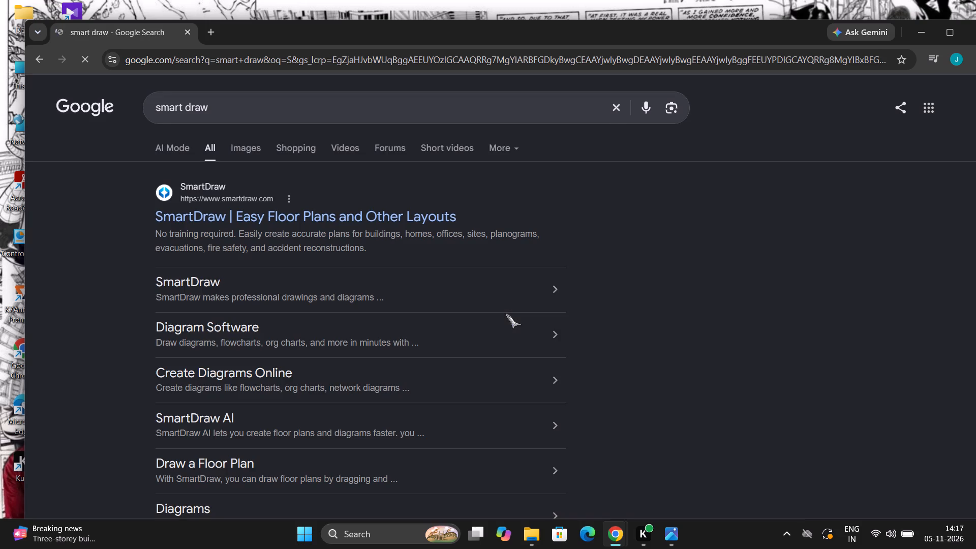
{"action": "left_click", "coordinate": [262, 211]}
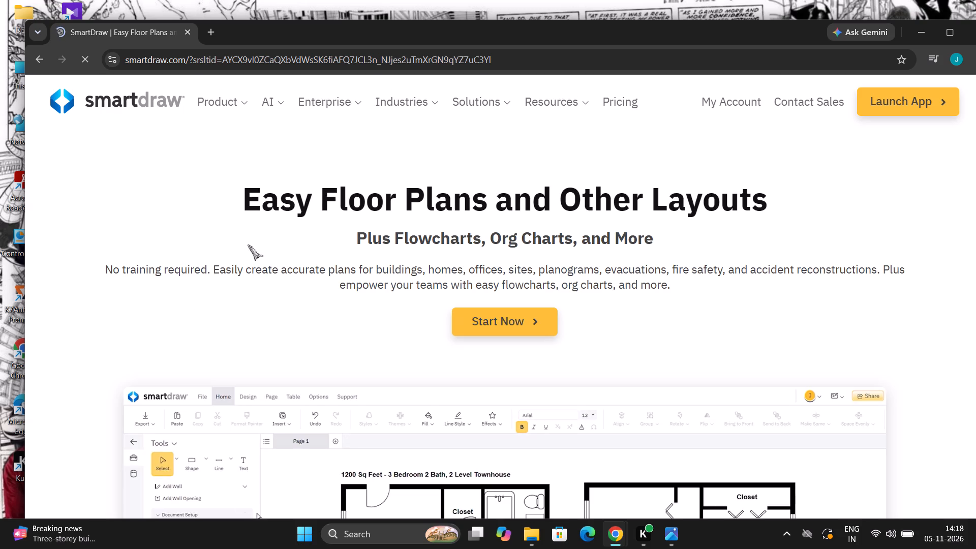
Start the SmartDraw web app from its website and maximize the browser window.
{"action": "scroll", "coordinate": [385, 395], "scroll_direction": "down", "scroll_amount": 6}
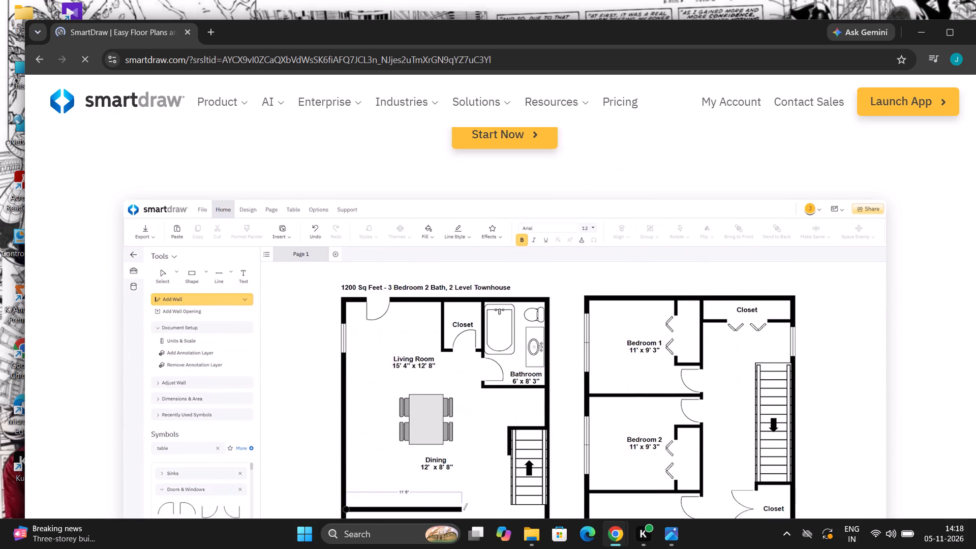
{"action": "scroll", "coordinate": [385, 395], "scroll_direction": "down", "scroll_amount": 3}
{"action": "scroll", "coordinate": [385, 395], "scroll_direction": "up", "scroll_amount": 1}
{"action": "scroll", "coordinate": [378, 348], "scroll_direction": "up", "scroll_amount": 2}
{"action": "left_click", "coordinate": [488, 131]}
{"action": "left_click", "coordinate": [875, 535]}
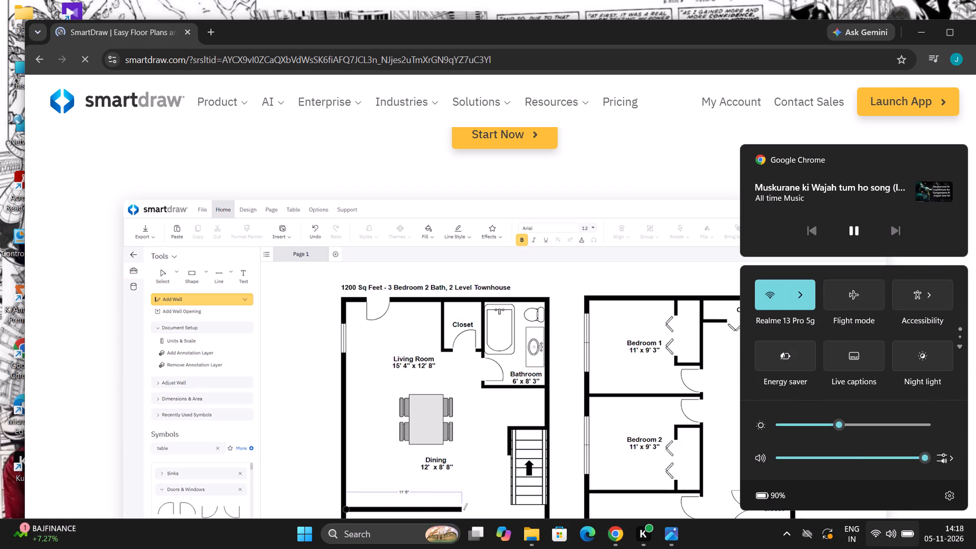
{"action": "left_click", "coordinate": [471, 140]}
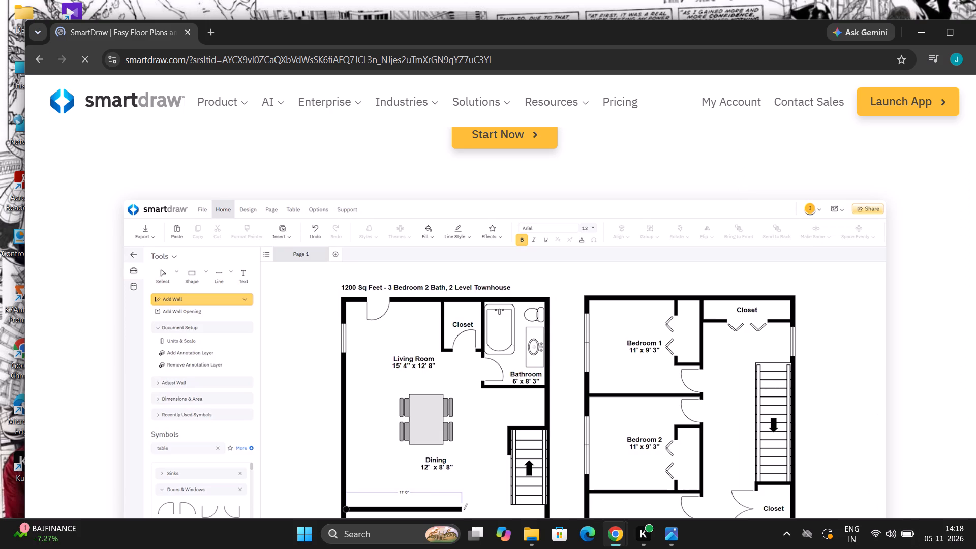
{"action": "scroll", "coordinate": [335, 195], "scroll_direction": "down", "scroll_amount": 3}
{"action": "scroll", "coordinate": [335, 195], "scroll_direction": "up", "scroll_amount": 2}
{"action": "left_click", "coordinate": [948, 33]}
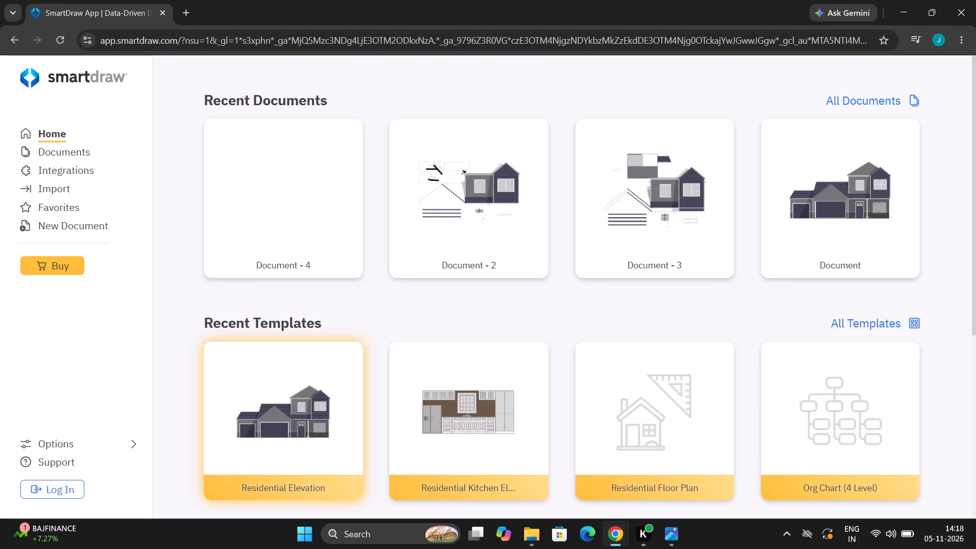
Open a new document from the recent Residential Floor Plan template.
{"action": "left_click", "coordinate": [640, 411]}
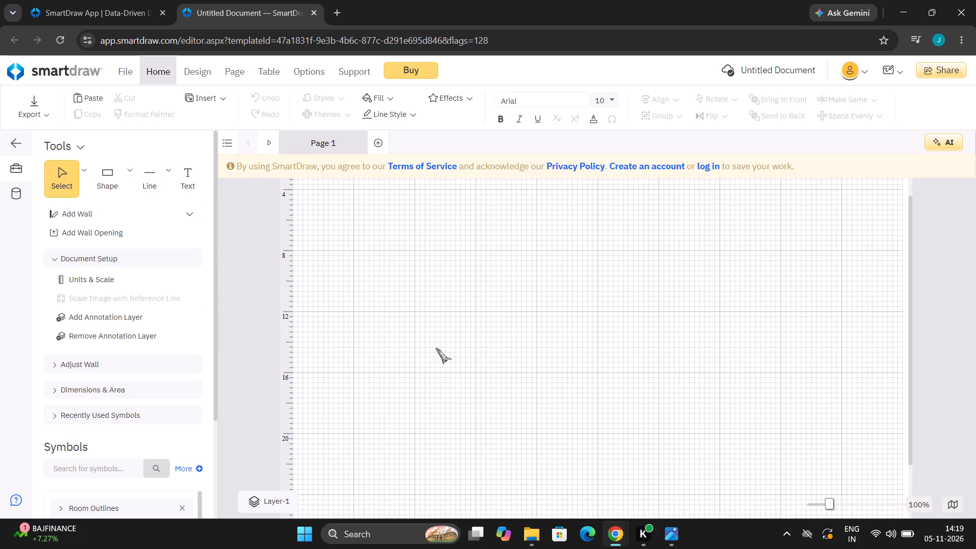
Draw a horizontal straight line about 40' long on the grid, starting 4' from the left edge and 24' down.
{"action": "left_click", "coordinate": [838, 503]}
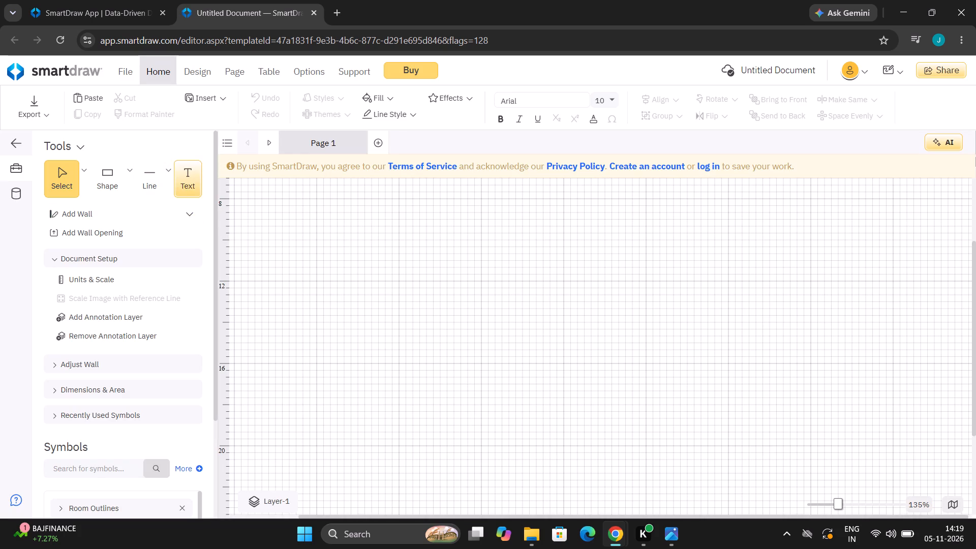
{"action": "left_click", "coordinate": [827, 504]}
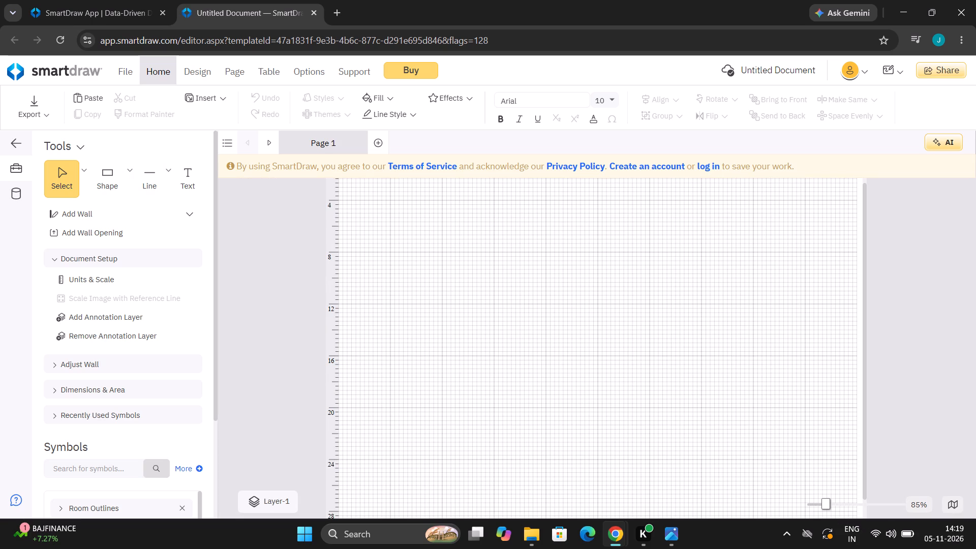
{"action": "scroll", "coordinate": [639, 347], "scroll_direction": "up", "scroll_amount": 5}
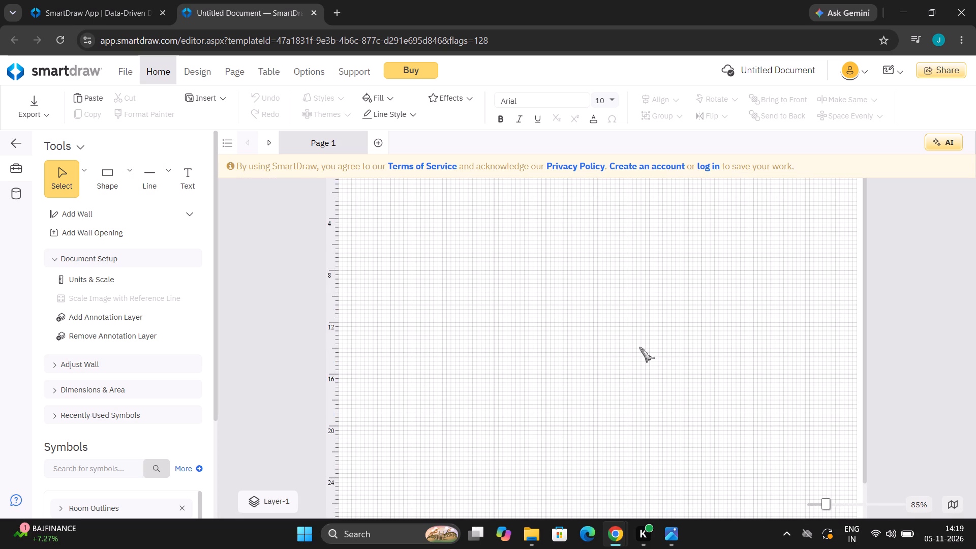
{"action": "left_click", "coordinate": [170, 169]}
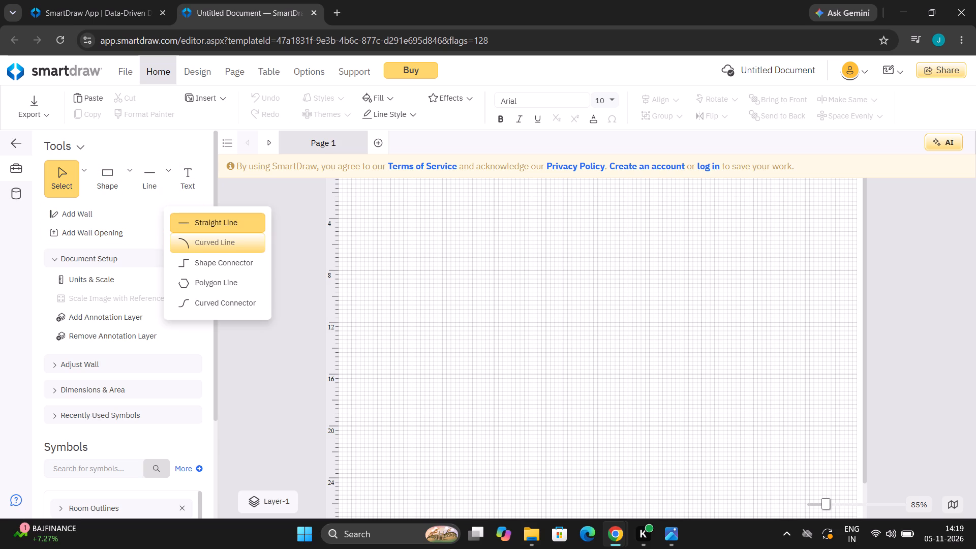
{"action": "left_click", "coordinate": [211, 213]}
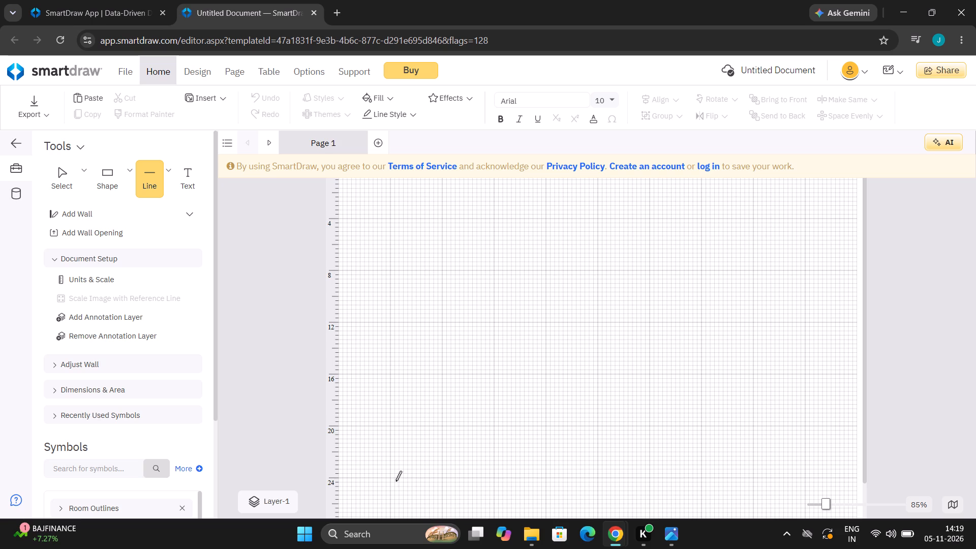
{"action": "left_click_drag", "start_coordinate": [391, 476], "coordinate": [591, 480]}
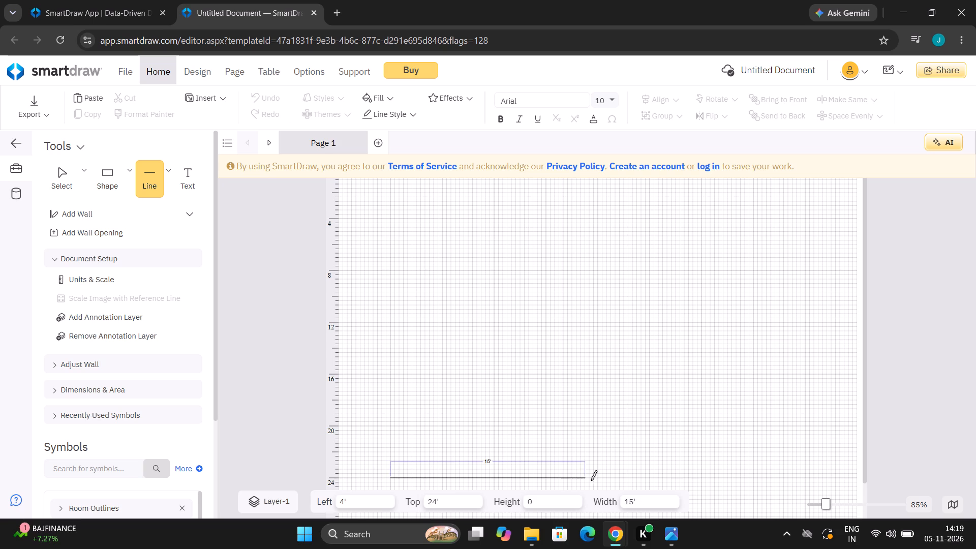
{"action": "left_click_drag", "start_coordinate": [591, 480], "coordinate": [862, 476]}
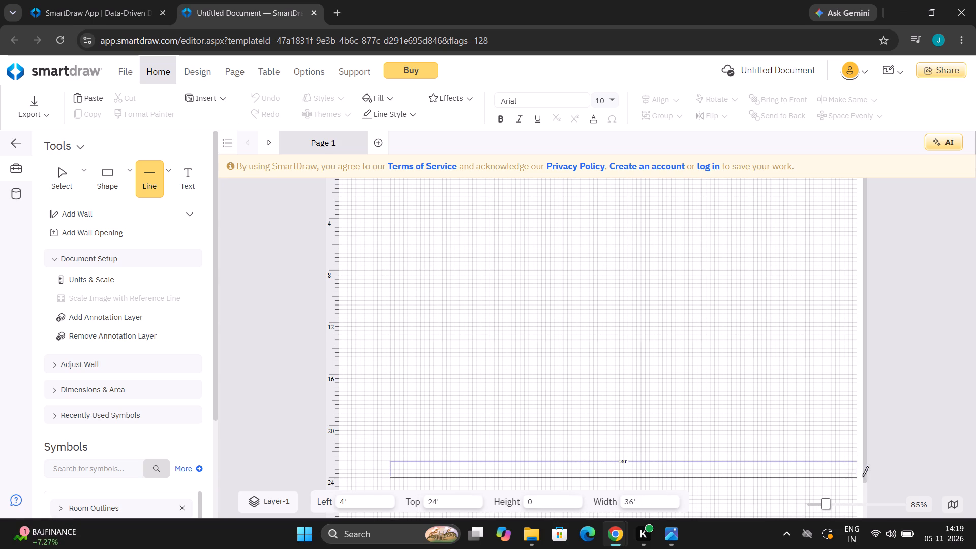
{"action": "left_click_drag", "start_coordinate": [862, 476], "coordinate": [751, 470]}
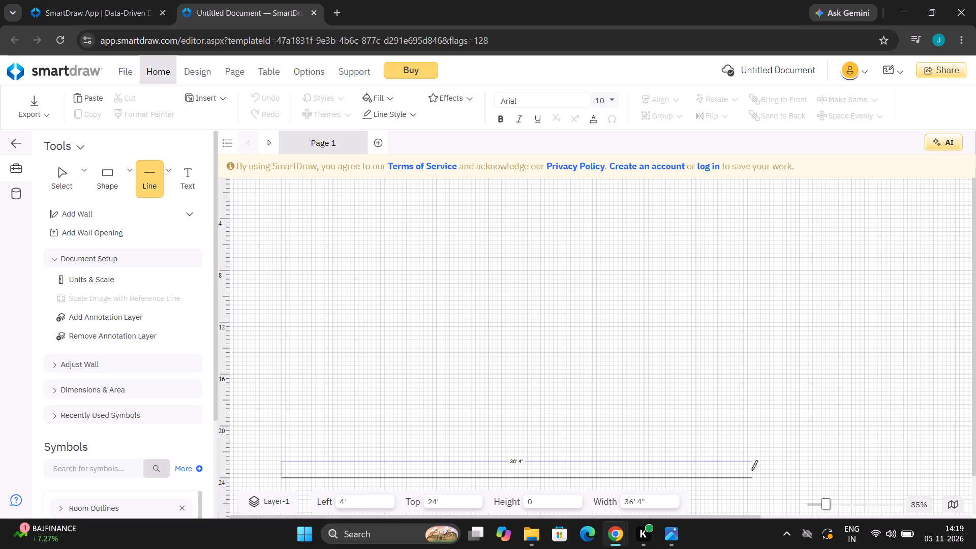
{"action": "left_click_drag", "start_coordinate": [751, 470], "coordinate": [778, 468]}
{"action": "left_click_drag", "start_coordinate": [778, 468], "coordinate": [799, 465]}
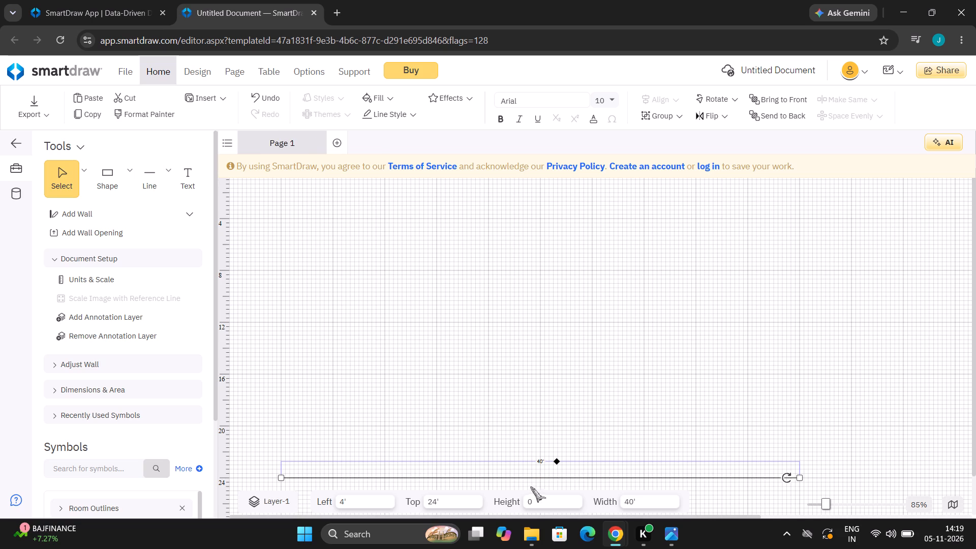
Move the 40' horizontal line to 9' from the left edge, keeping it 24' down, and deselect it.
{"action": "left_click_drag", "start_coordinate": [520, 474], "coordinate": [594, 484]}
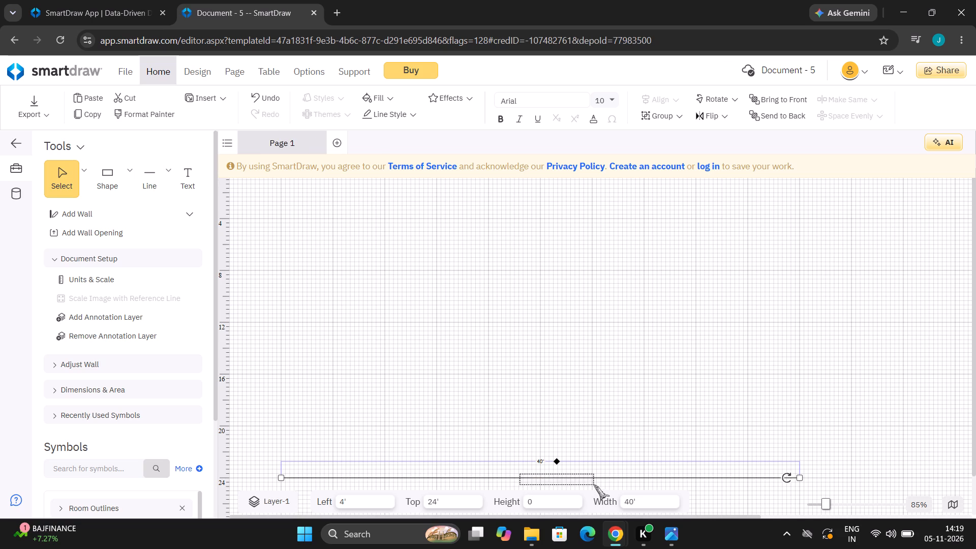
{"action": "left_click_drag", "start_coordinate": [594, 484], "coordinate": [591, 484]}
{"action": "left_click", "coordinate": [547, 476]}
{"action": "left_click_drag", "start_coordinate": [586, 478], "coordinate": [649, 473]}
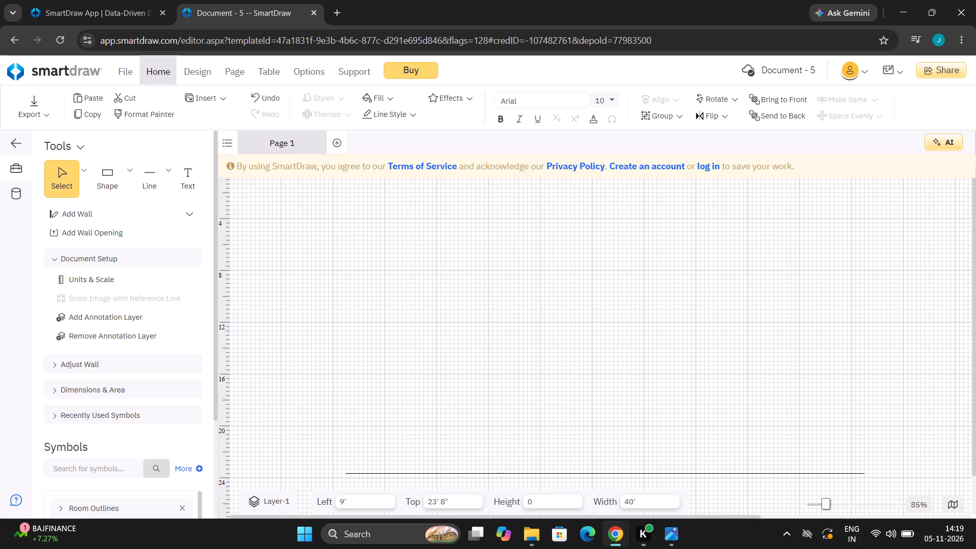
{"action": "left_click_drag", "start_coordinate": [649, 473], "coordinate": [650, 478]}
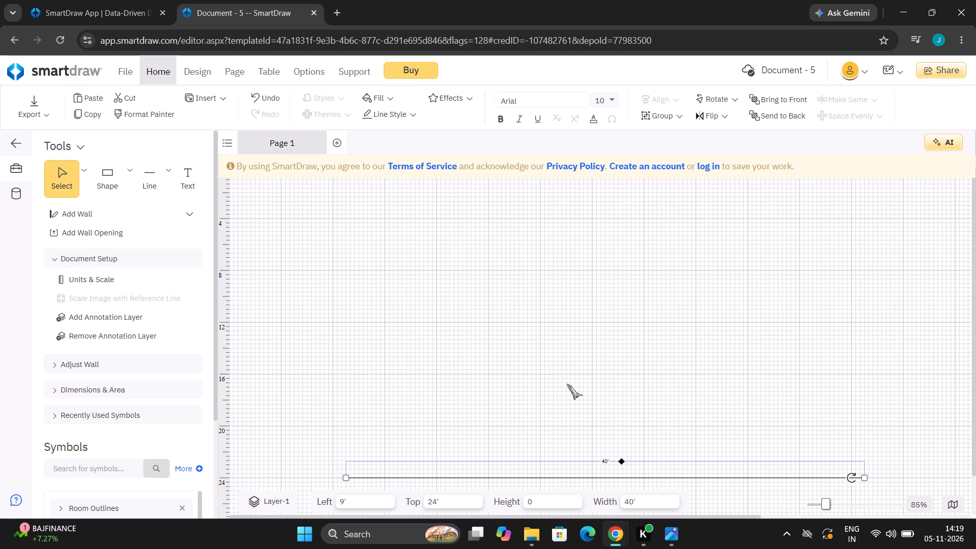
{"action": "left_click", "coordinate": [567, 384]}
Draw a vertical straight line about 15' 8" long upward from beside the left end of the 40' base line.
{"action": "left_click", "coordinate": [158, 170]}
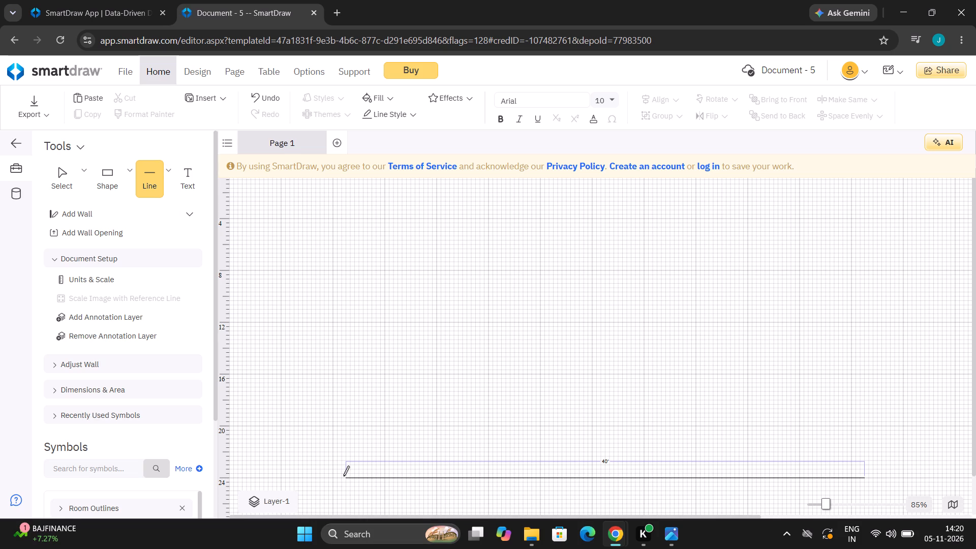
{"action": "left_click_drag", "start_coordinate": [343, 477], "coordinate": [339, 319]}
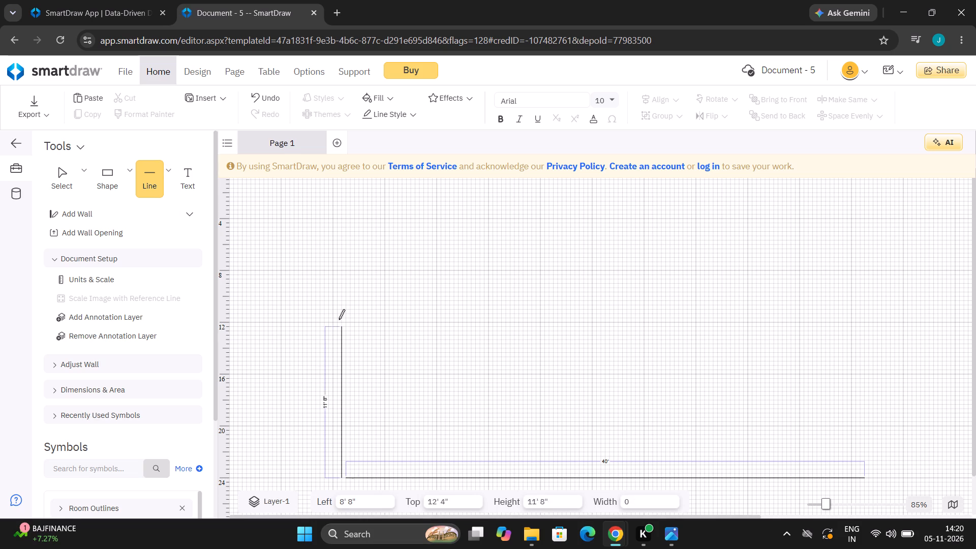
{"action": "left_click_drag", "start_coordinate": [339, 319], "coordinate": [338, 232]}
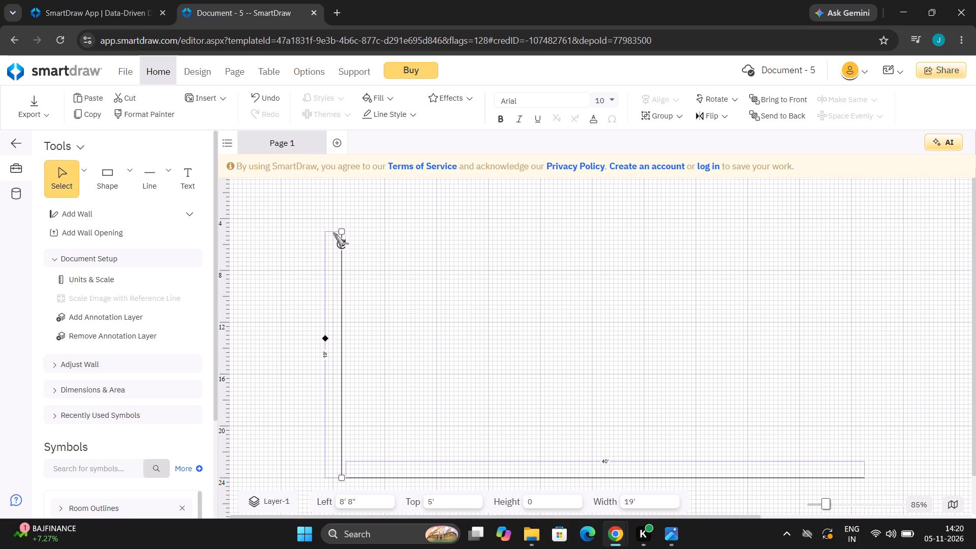
{"action": "left_click_drag", "start_coordinate": [342, 231], "coordinate": [338, 261]}
{"action": "left_click_drag", "start_coordinate": [338, 261], "coordinate": [341, 276]}
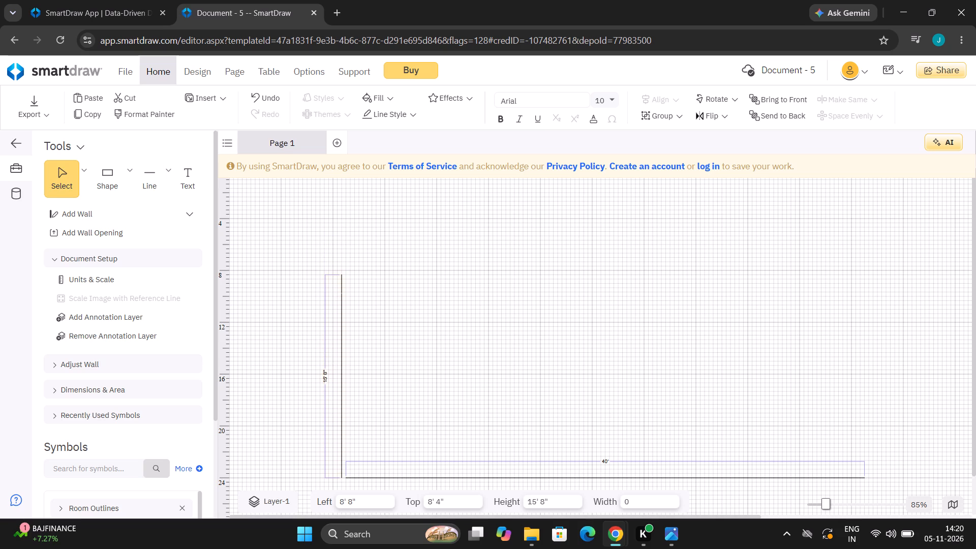
{"action": "left_click", "coordinate": [341, 276]}
{"action": "left_click", "coordinate": [307, 216]}
Draw a horizontal line about 39' 4" long to the right from the upper end of the left vertical line.
{"action": "left_click", "coordinate": [146, 167]}
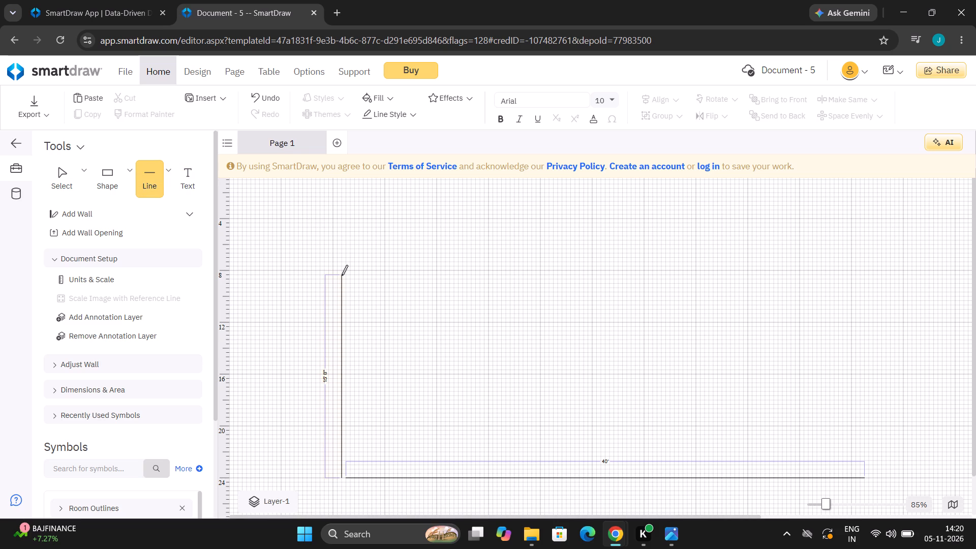
{"action": "left_click_drag", "start_coordinate": [342, 275], "coordinate": [681, 268]}
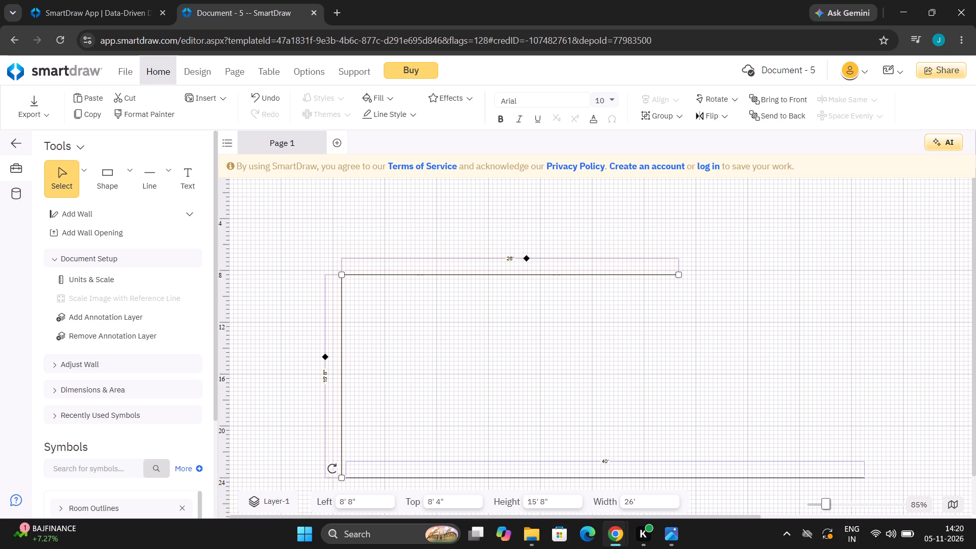
{"action": "left_click_drag", "start_coordinate": [679, 272], "coordinate": [833, 263]}
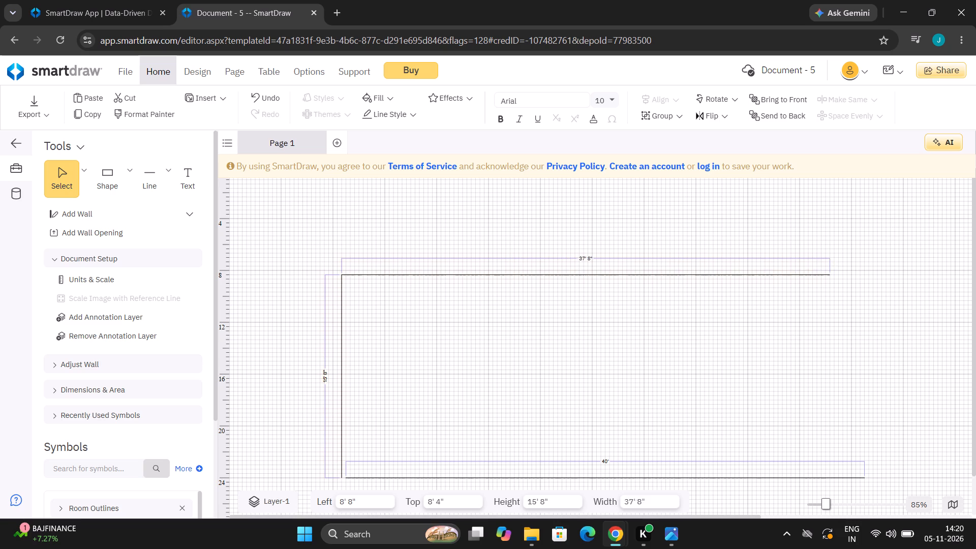
{"action": "left_click_drag", "start_coordinate": [833, 263], "coordinate": [853, 259]}
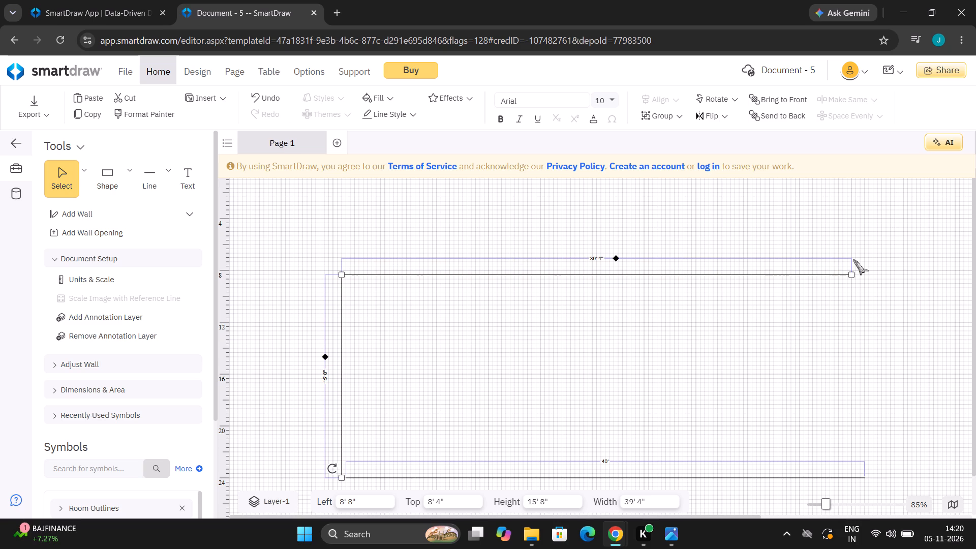
{"action": "left_click", "coordinate": [853, 259]}
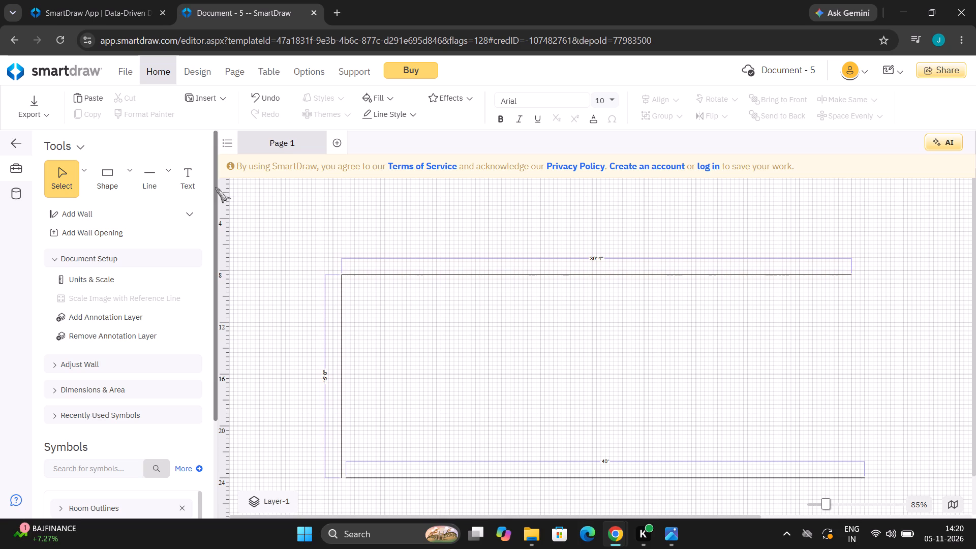
Draw a line about 16' long from the right end of the 39' 4" line down to the base line's right end.
{"action": "left_click", "coordinate": [141, 175]}
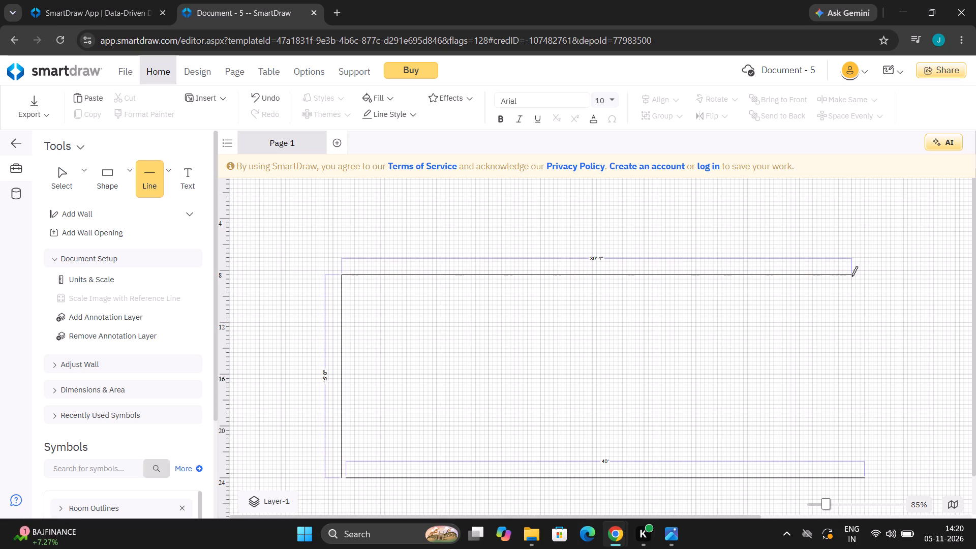
{"action": "left_click_drag", "start_coordinate": [851, 276], "coordinate": [864, 480]}
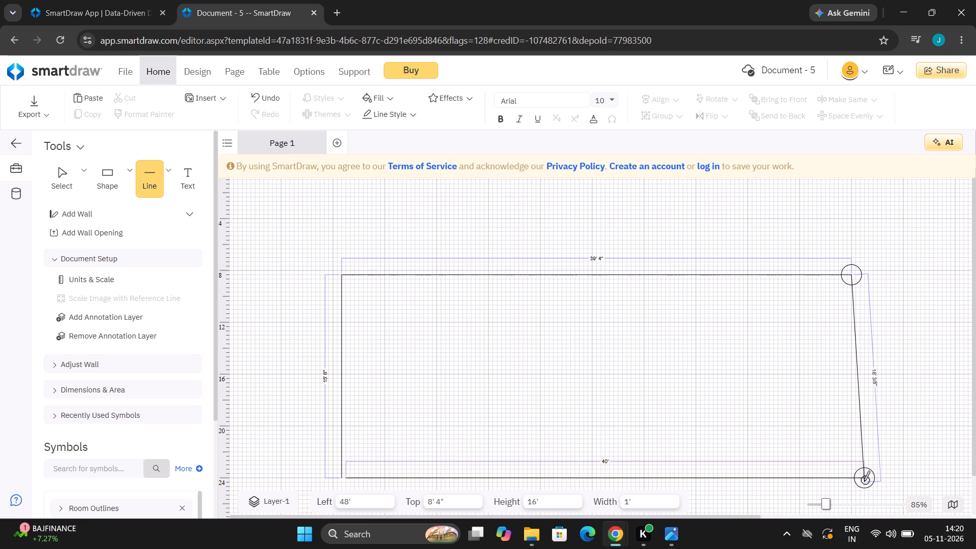
{"action": "left_click_drag", "start_coordinate": [864, 480], "coordinate": [864, 480]}
{"action": "left_click", "coordinate": [771, 422]}
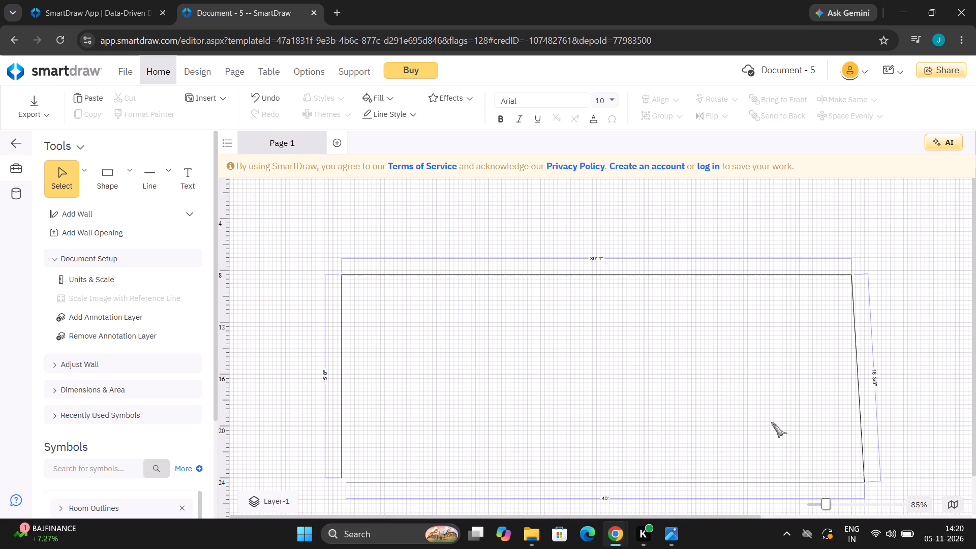
Move the outline's lower-right corner inward so the right side is vertical, 16' long, and the base line is 39' long.
{"action": "left_click", "coordinate": [839, 480]}
{"action": "left_click_drag", "start_coordinate": [867, 484], "coordinate": [857, 486]}
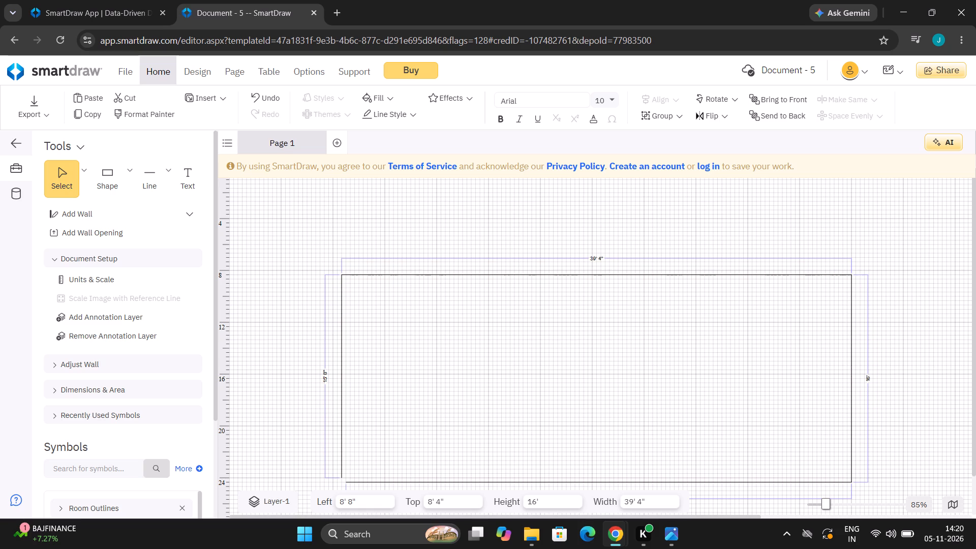
{"action": "left_click_drag", "start_coordinate": [857, 486], "coordinate": [857, 485]}
{"action": "left_click", "coordinate": [770, 430]}
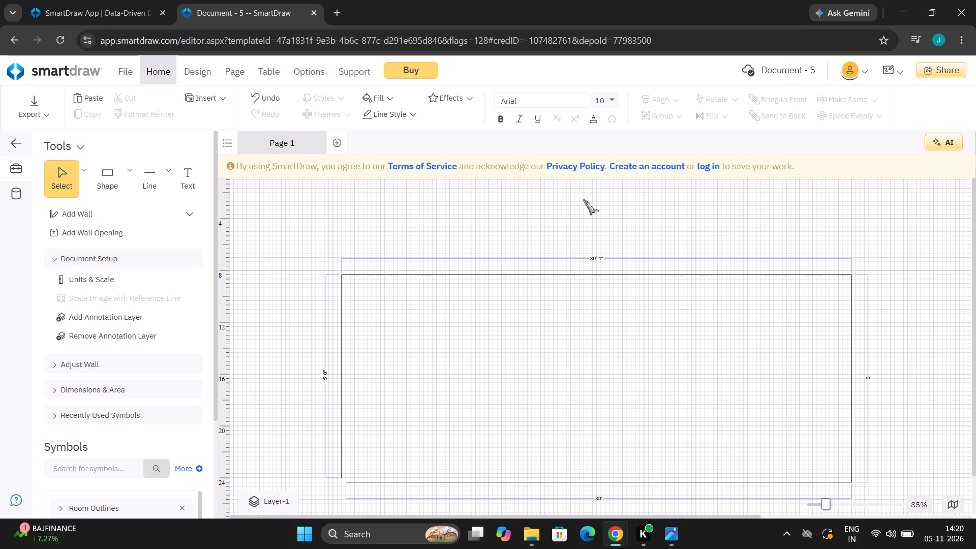
{"action": "left_click", "coordinate": [318, 232]}
Draw a slanted line about 6' 4" long from the rectangle's upper-left corner up and outward to 4' from the left and 4' down.
{"action": "left_click", "coordinate": [154, 178]}
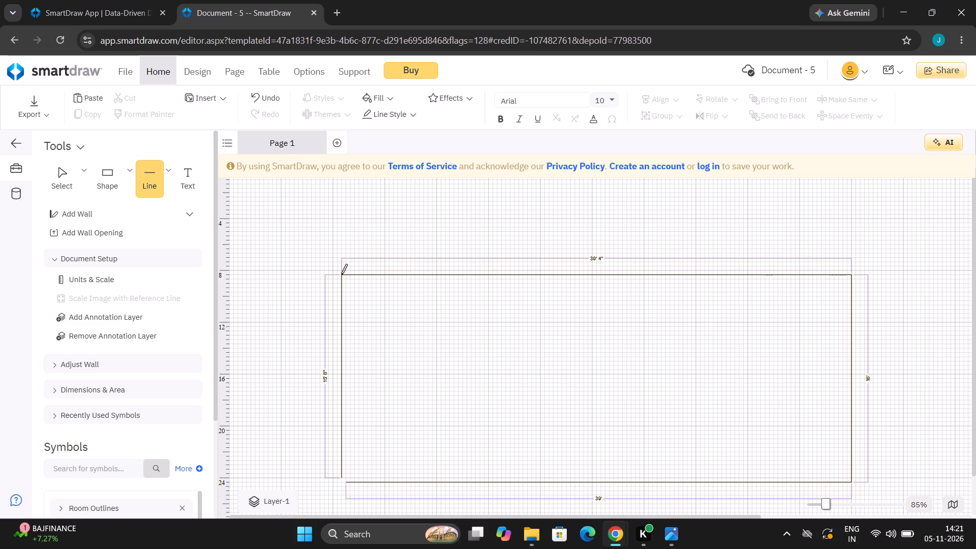
{"action": "left_click_drag", "start_coordinate": [341, 274], "coordinate": [298, 217]}
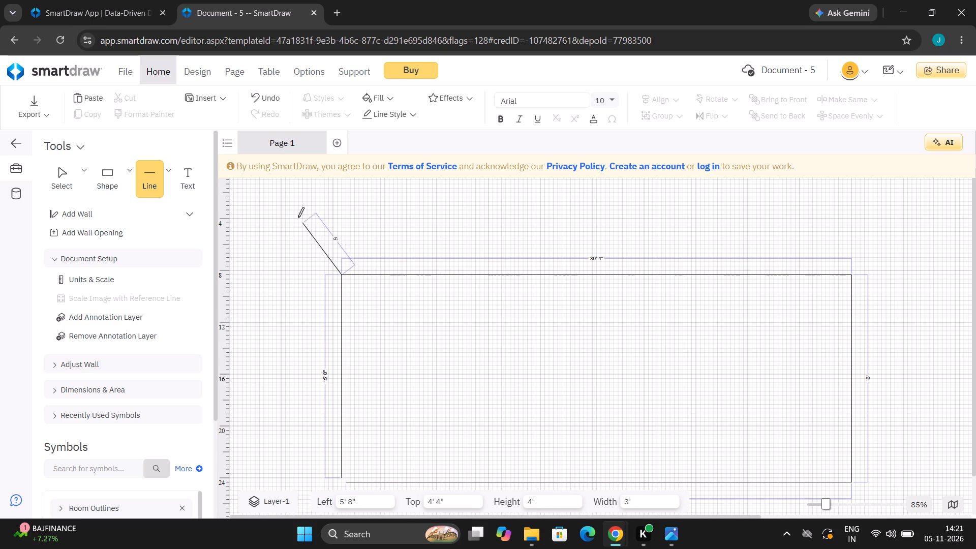
{"action": "left_click_drag", "start_coordinate": [298, 217], "coordinate": [283, 220]}
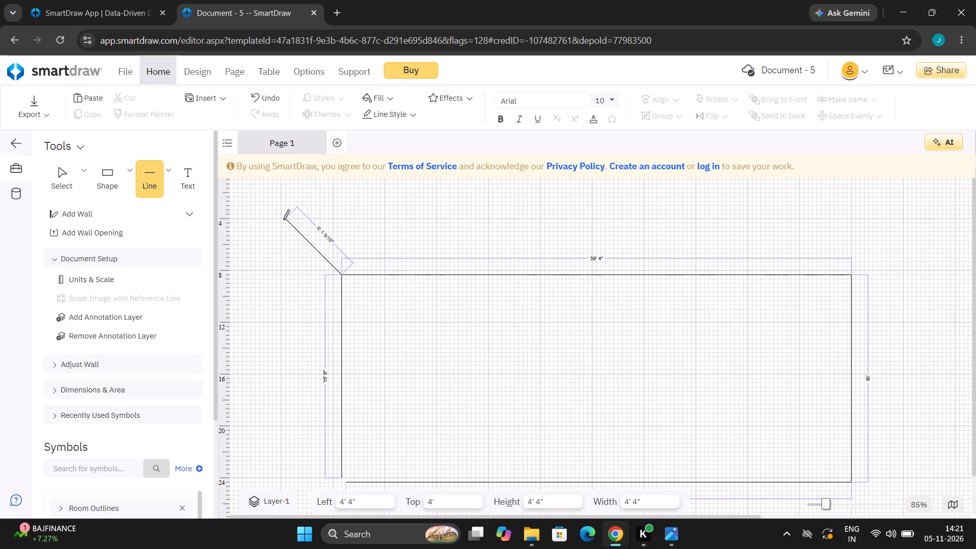
{"action": "left_click_drag", "start_coordinate": [283, 220], "coordinate": [282, 218]}
{"action": "left_click", "coordinate": [282, 218]}
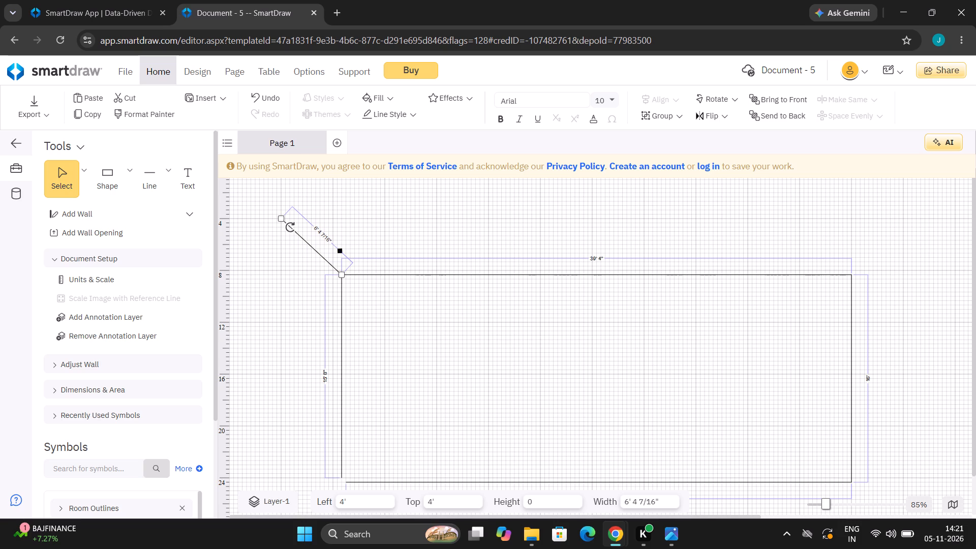
{"action": "left_click", "coordinate": [282, 218]}
{"action": "left_click", "coordinate": [259, 259]}
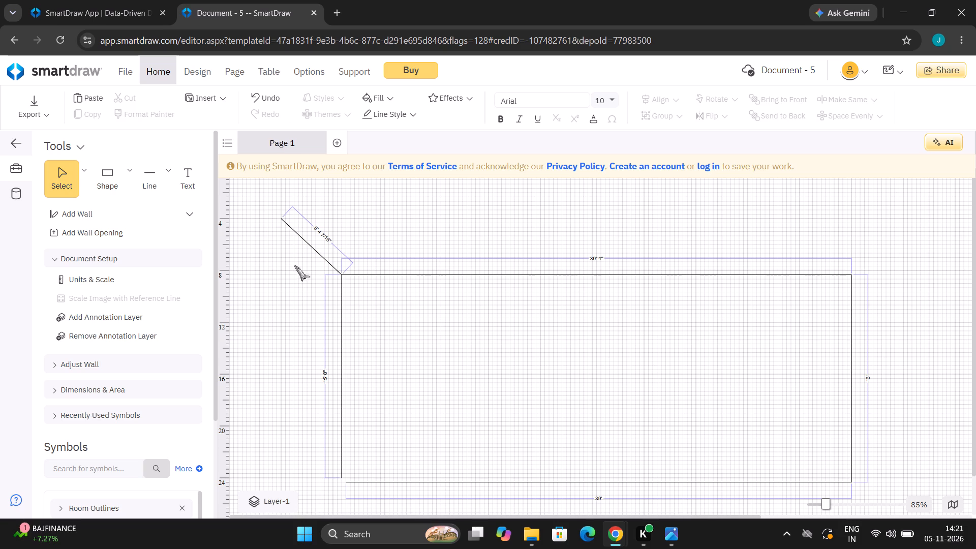
{"action": "left_click", "coordinate": [288, 276]}
{"action": "left_click", "coordinate": [288, 276]}
{"action": "left_click", "coordinate": [288, 276]}
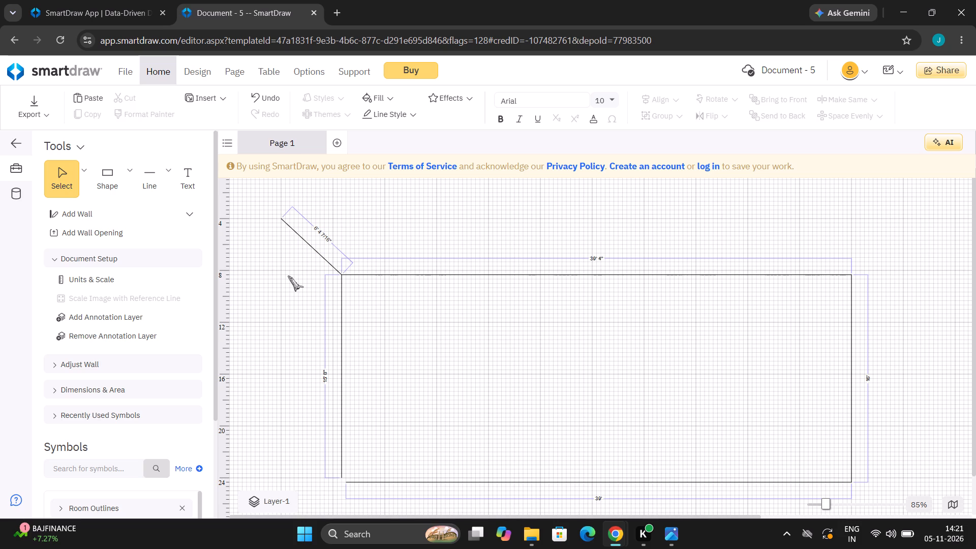
{"action": "left_click", "coordinate": [288, 276]}
Draw a slanted line about 5' 8" long from the rectangle's upper-right corner up and outward to the 4' level.
{"action": "left_click", "coordinate": [148, 188]}
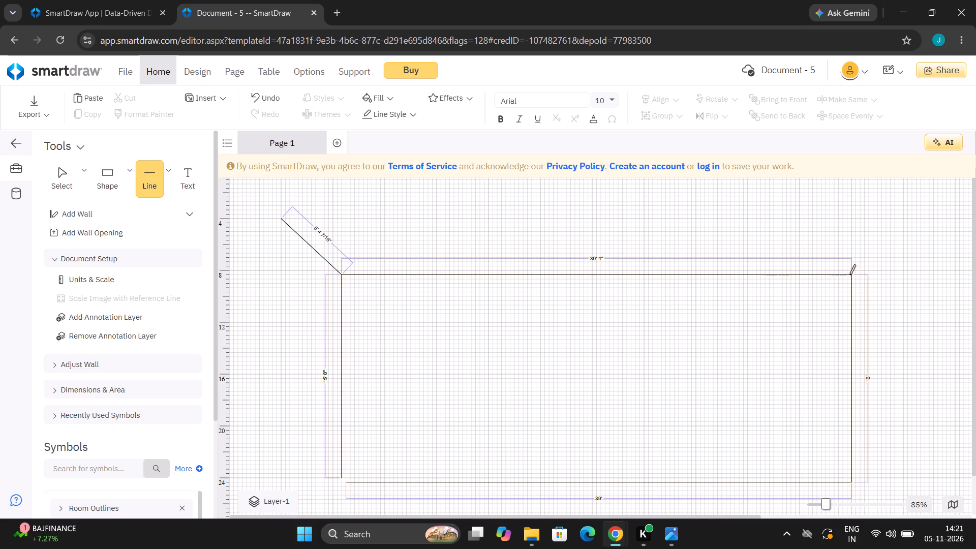
{"action": "left_click_drag", "start_coordinate": [849, 274], "coordinate": [902, 219]}
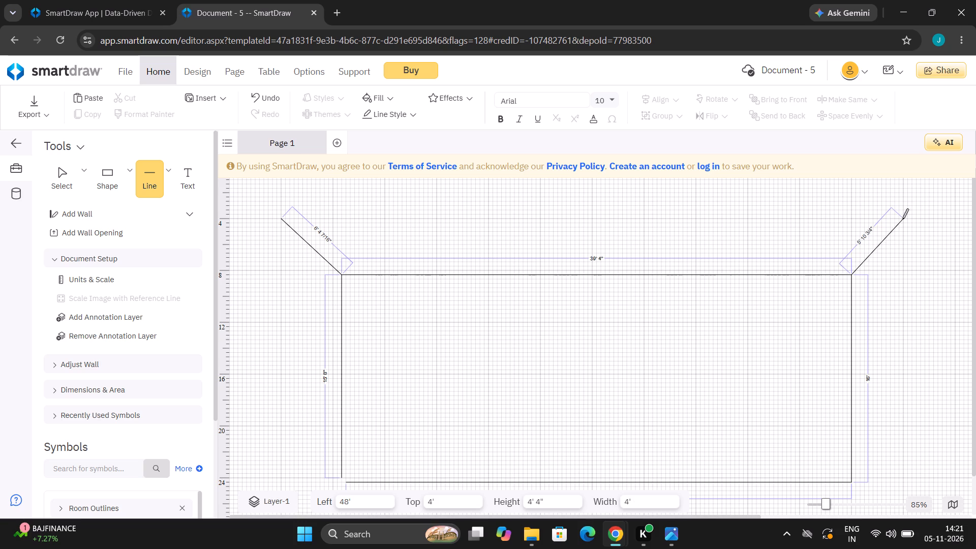
{"action": "left_click_drag", "start_coordinate": [902, 219], "coordinate": [900, 219]}
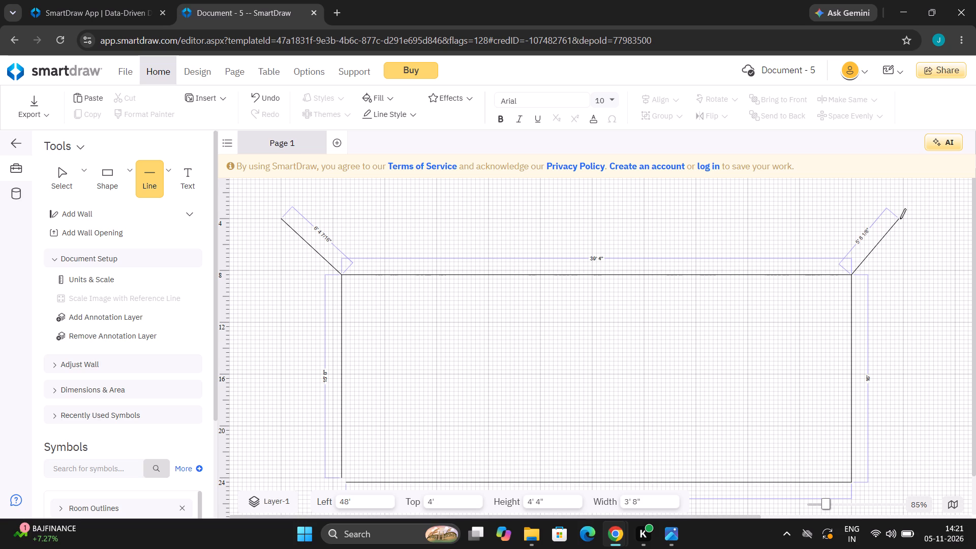
{"action": "left_click_drag", "start_coordinate": [900, 219], "coordinate": [899, 218]}
{"action": "left_click", "coordinate": [798, 218]}
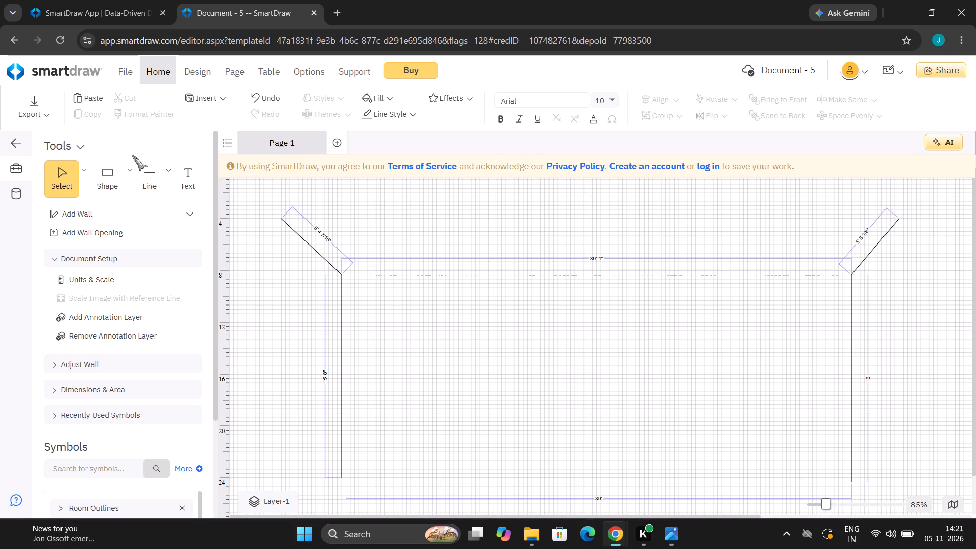
Draw a horizontal line about 47' 8" long joining the upper ends of the two slanted lines.
{"action": "left_click", "coordinate": [154, 174]}
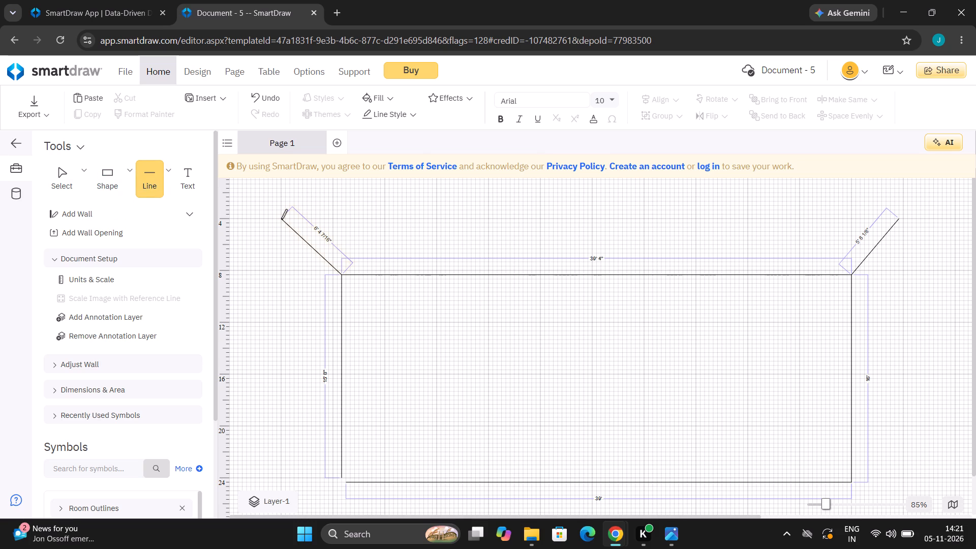
{"action": "left_click_drag", "start_coordinate": [281, 219], "coordinate": [740, 243]}
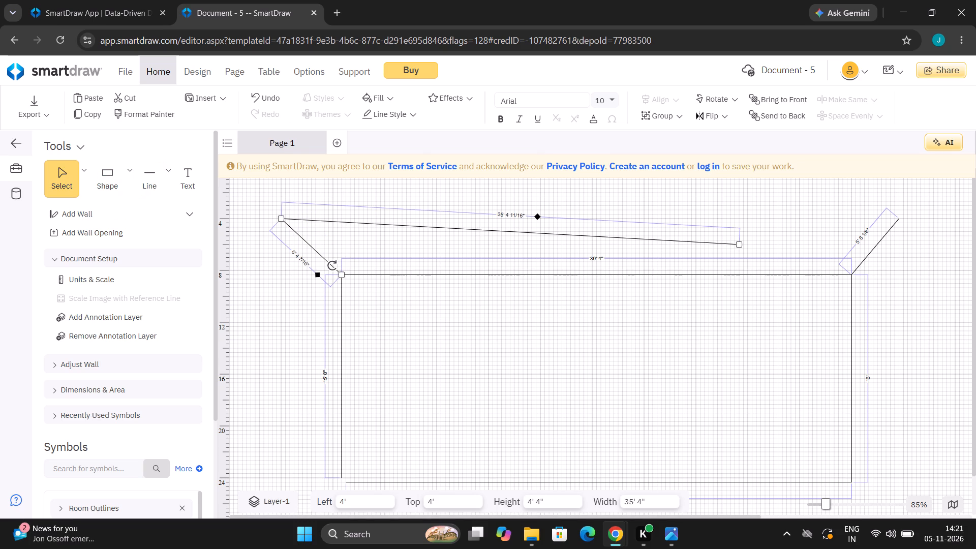
{"action": "left_click_drag", "start_coordinate": [738, 242], "coordinate": [775, 215]}
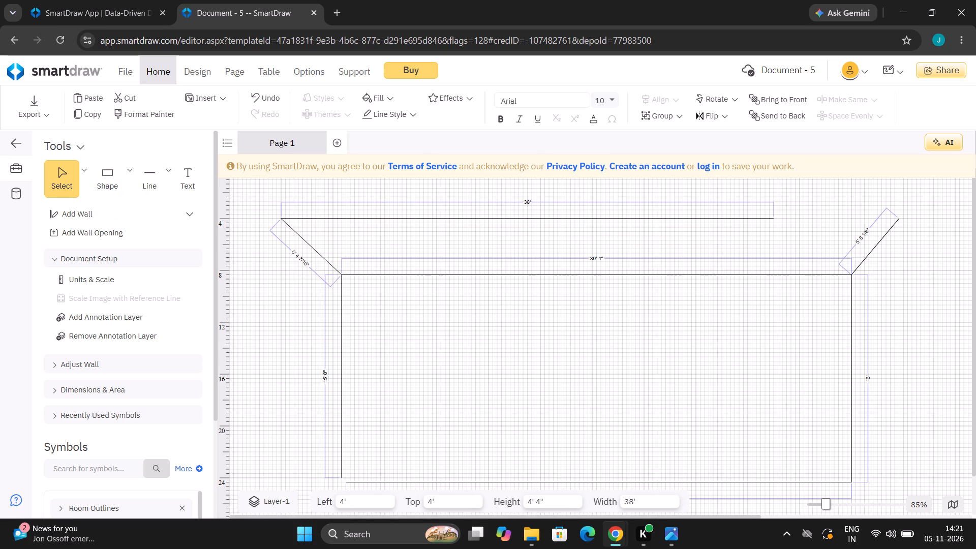
{"action": "left_click_drag", "start_coordinate": [775, 215], "coordinate": [896, 210]}
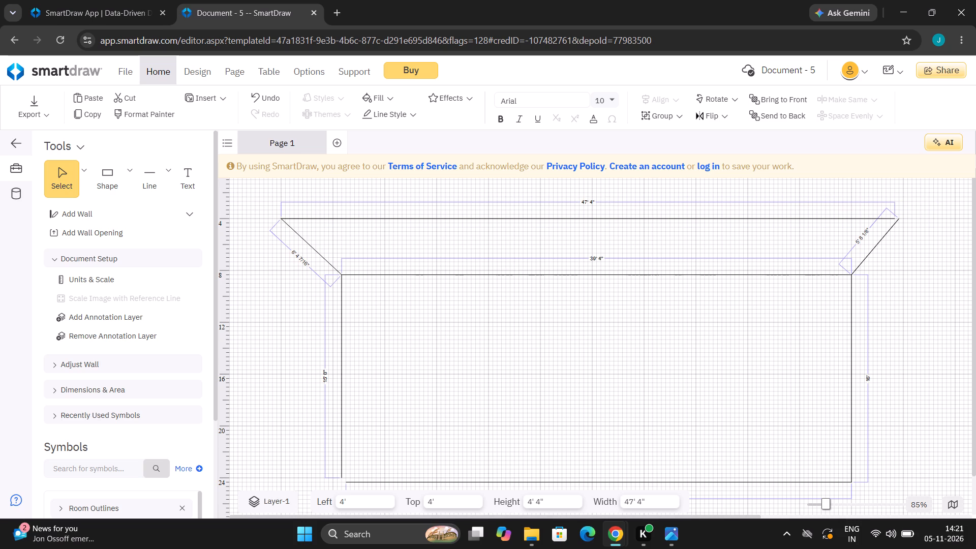
{"action": "left_click_drag", "start_coordinate": [896, 210], "coordinate": [894, 202]}
{"action": "left_click_drag", "start_coordinate": [894, 202], "coordinate": [898, 204]}
Close the rectangle's open lower-left corner by extending the left side to 16' 4" and joining it to the base line's end.
{"action": "left_click", "coordinate": [926, 270]}
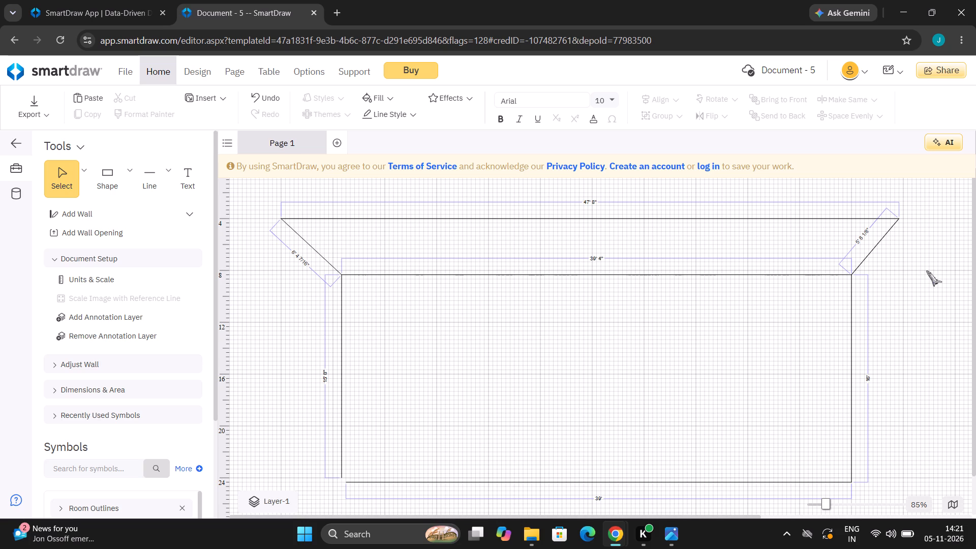
{"action": "left_click", "coordinate": [907, 300]}
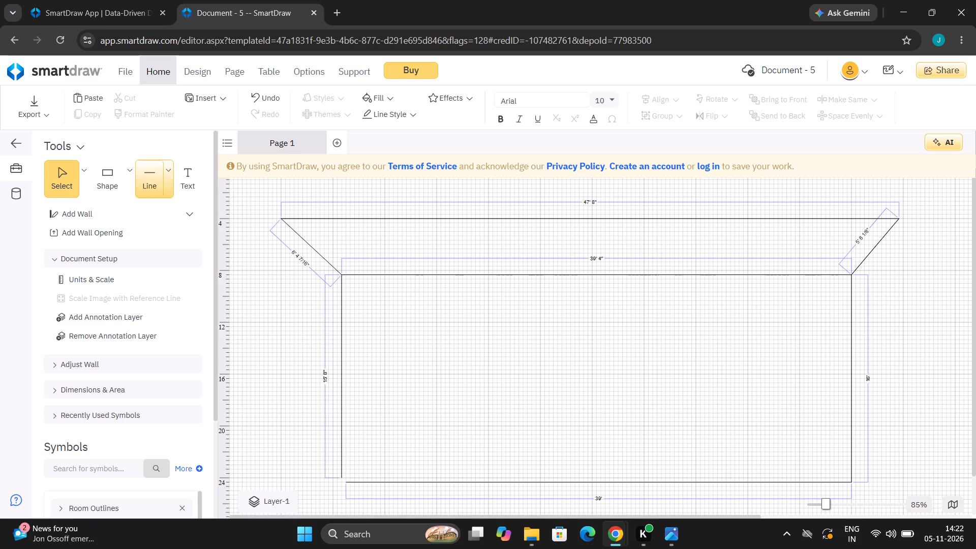
{"action": "left_click", "coordinate": [341, 474]}
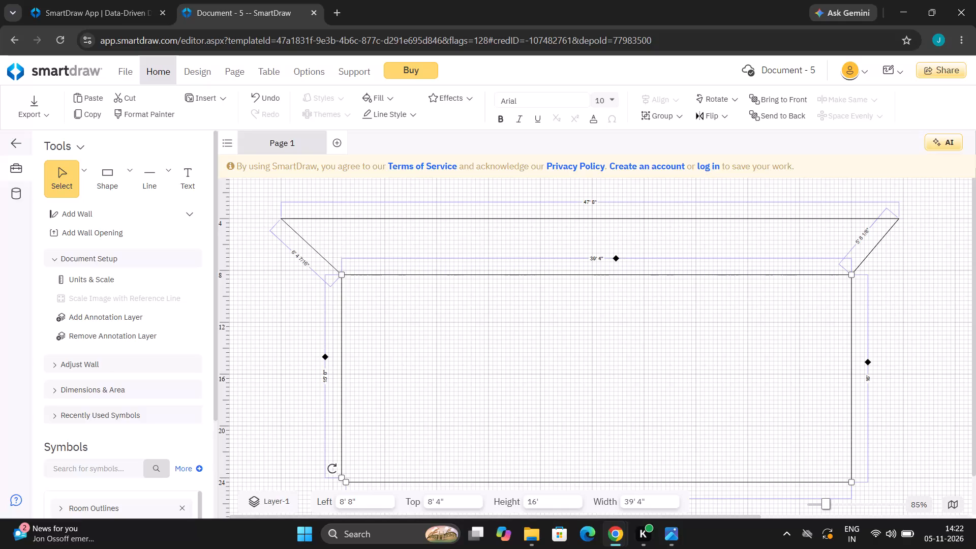
{"action": "left_click_drag", "start_coordinate": [343, 481], "coordinate": [348, 494]}
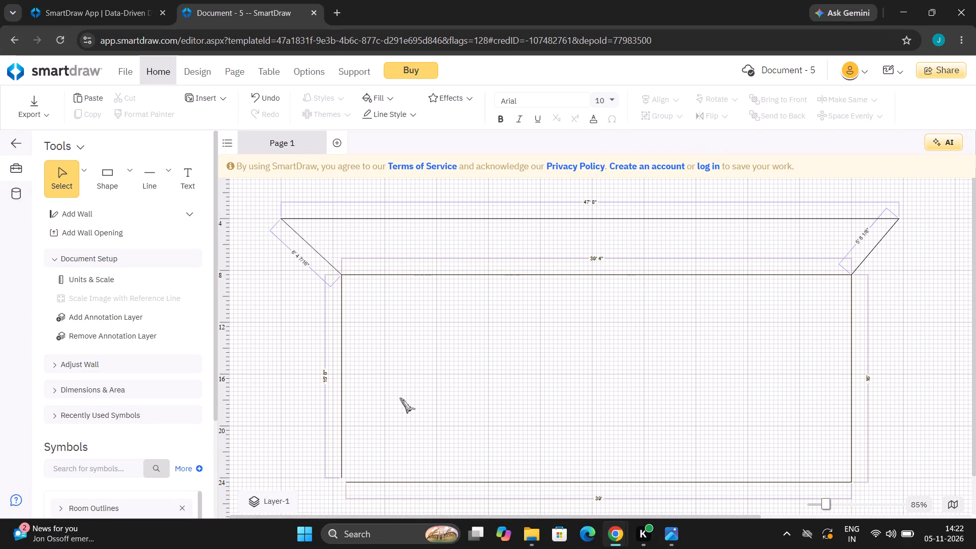
{"action": "left_click", "coordinate": [337, 402]}
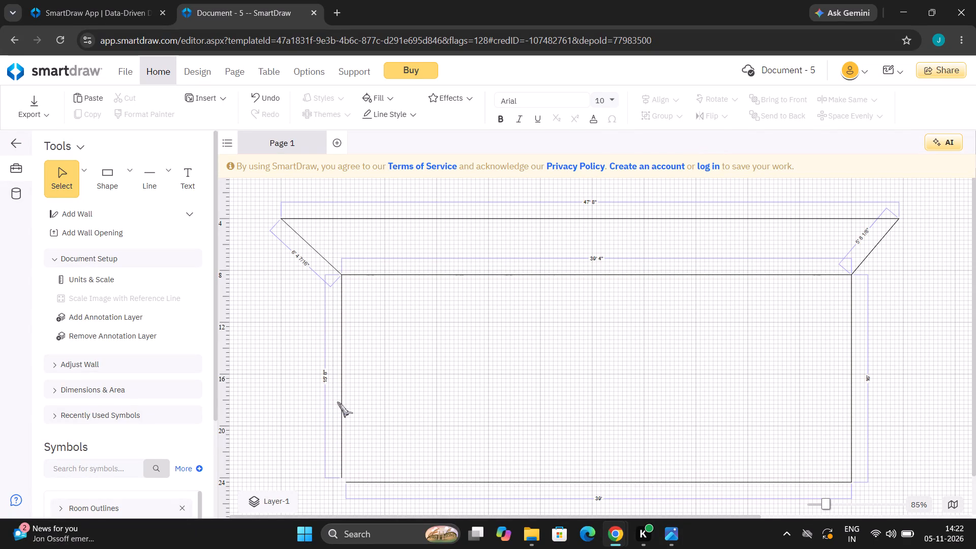
{"action": "left_click", "coordinate": [341, 404]}
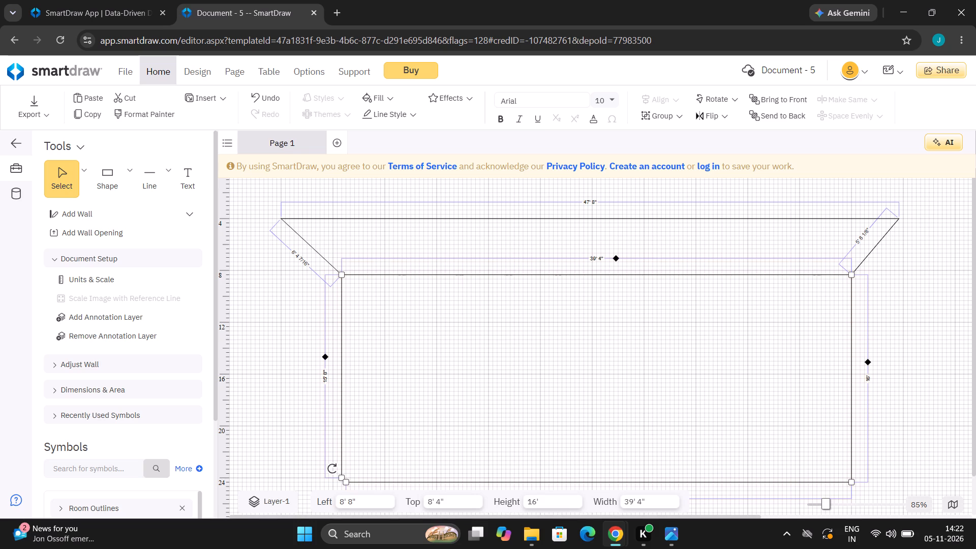
{"action": "left_click_drag", "start_coordinate": [340, 477], "coordinate": [338, 491]}
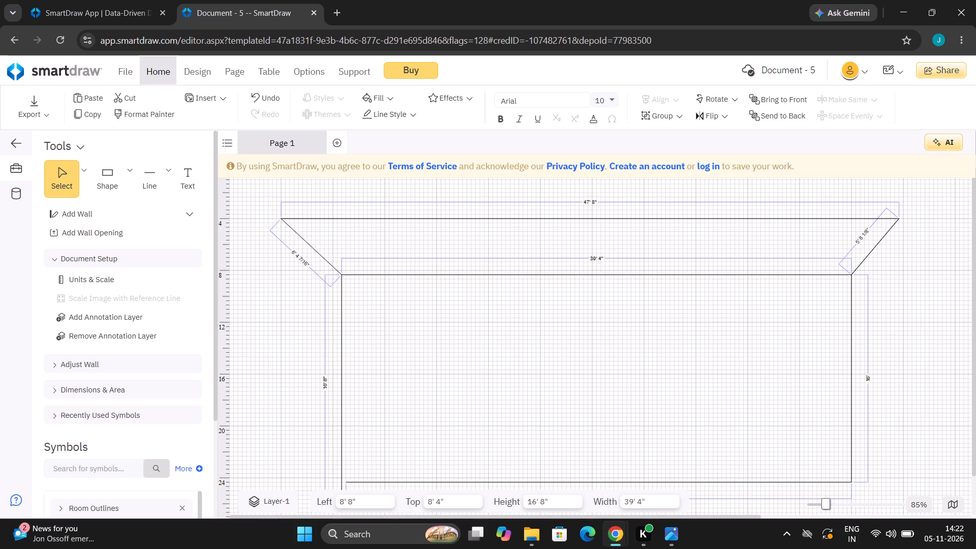
{"action": "left_click_drag", "start_coordinate": [338, 491], "coordinate": [341, 484]}
{"action": "left_click_drag", "start_coordinate": [341, 484], "coordinate": [342, 485]}
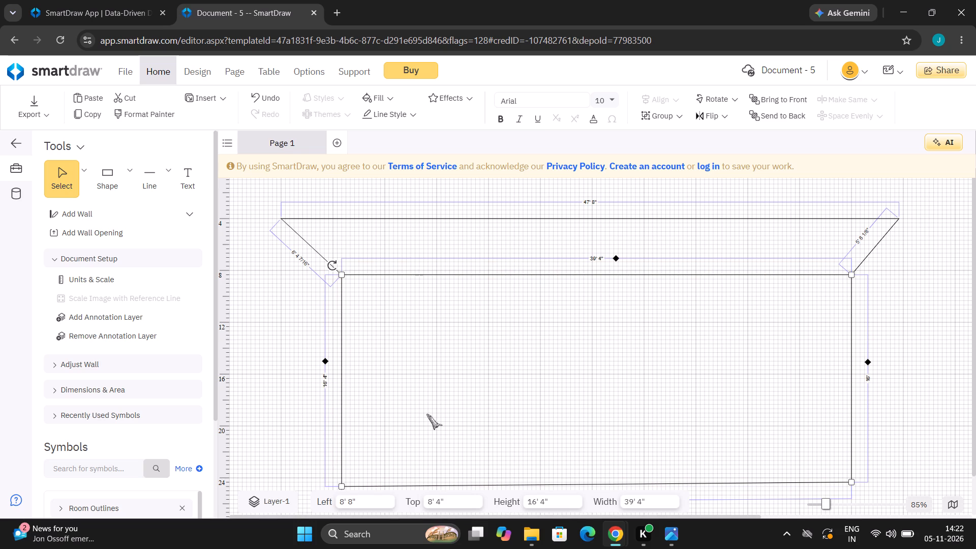
{"action": "left_click", "coordinate": [426, 414]}
Draw a vertical line 24' long downward from beside the outline's outer upper-left corner, at 3' 8" from the left and 4' down.
{"action": "scroll", "coordinate": [382, 308], "scroll_direction": "down", "scroll_amount": 1}
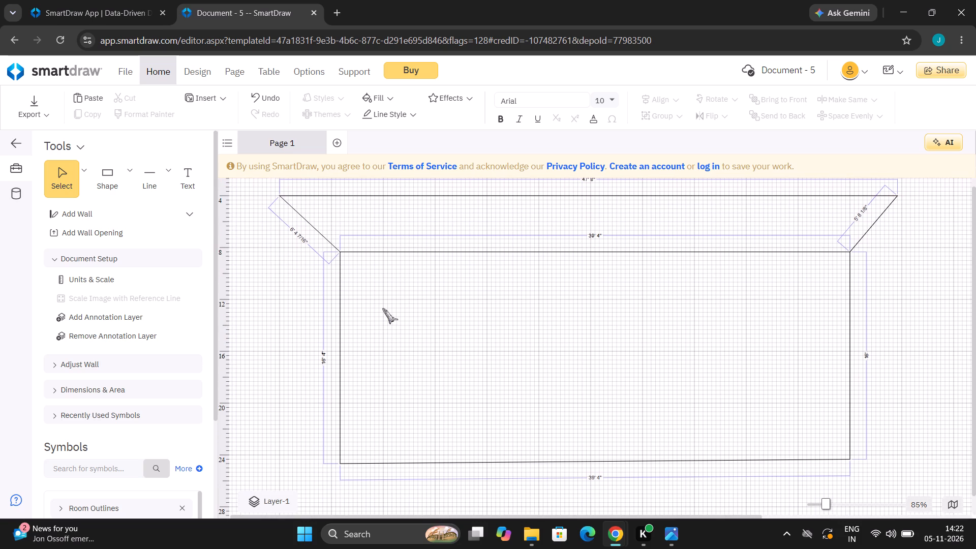
{"action": "scroll", "coordinate": [382, 308], "scroll_direction": "down", "scroll_amount": 1}
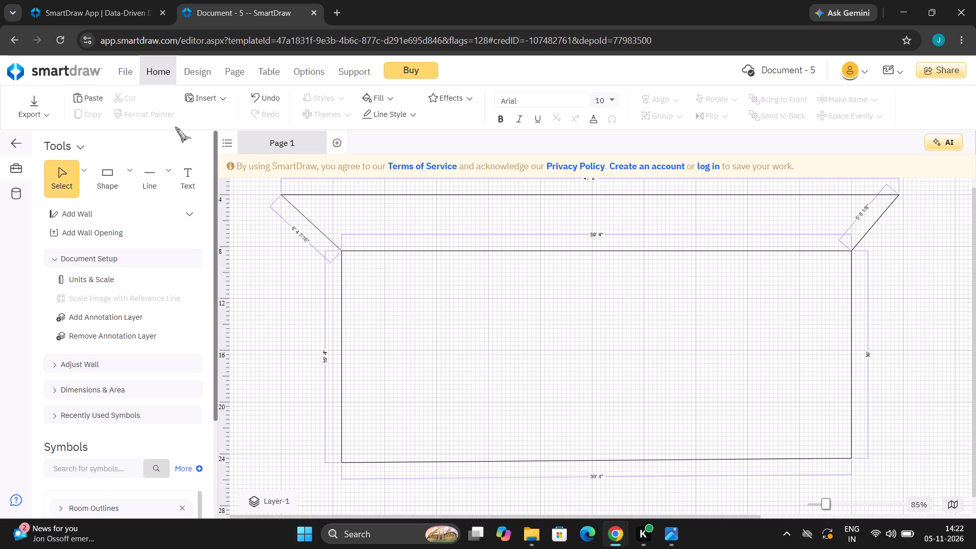
{"action": "left_click", "coordinate": [147, 184]}
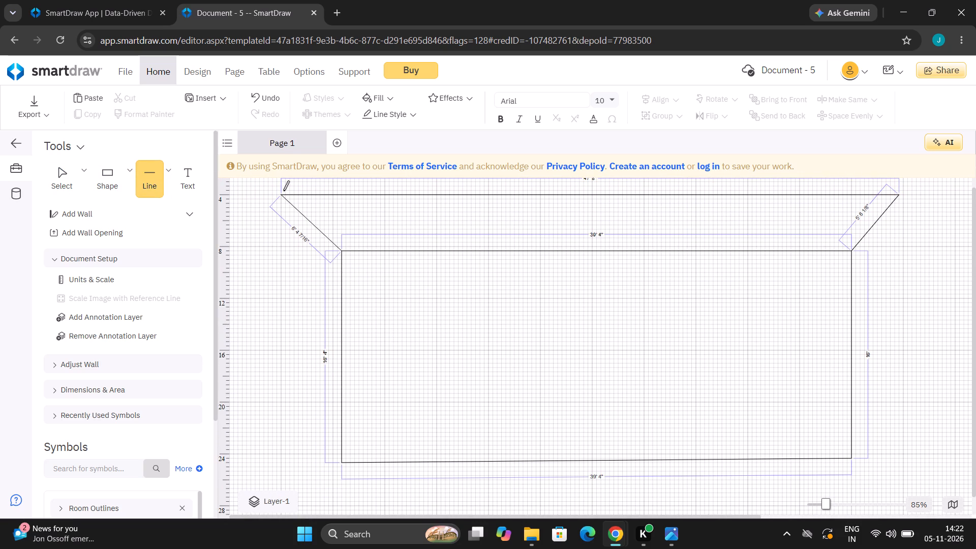
{"action": "left_click_drag", "start_coordinate": [278, 195], "coordinate": [266, 277]}
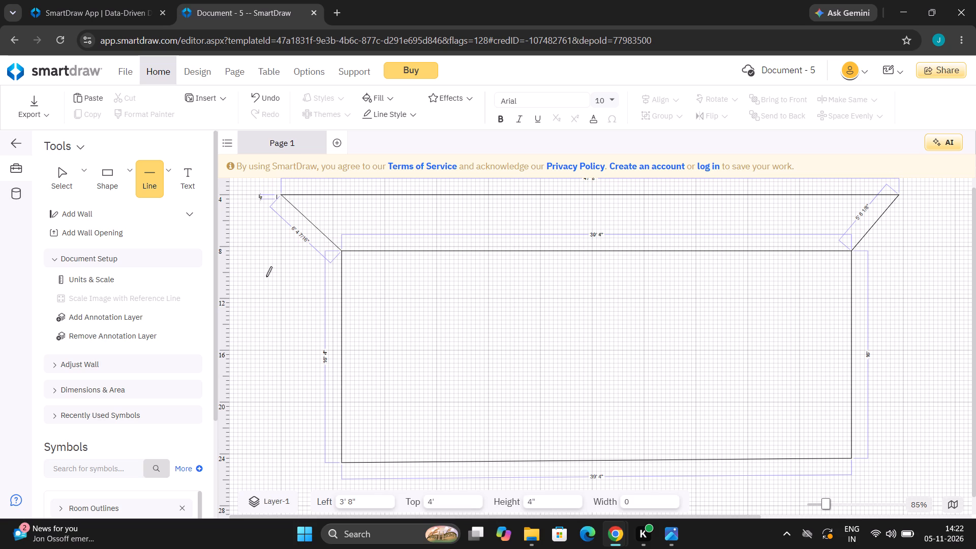
{"action": "left_click_drag", "start_coordinate": [266, 277], "coordinate": [281, 481]}
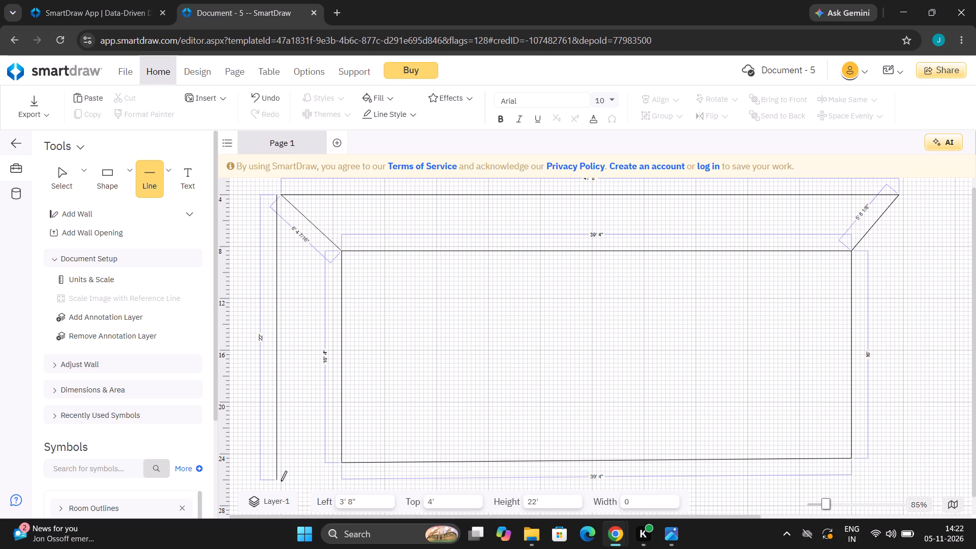
{"action": "left_click_drag", "start_coordinate": [281, 481], "coordinate": [280, 507]}
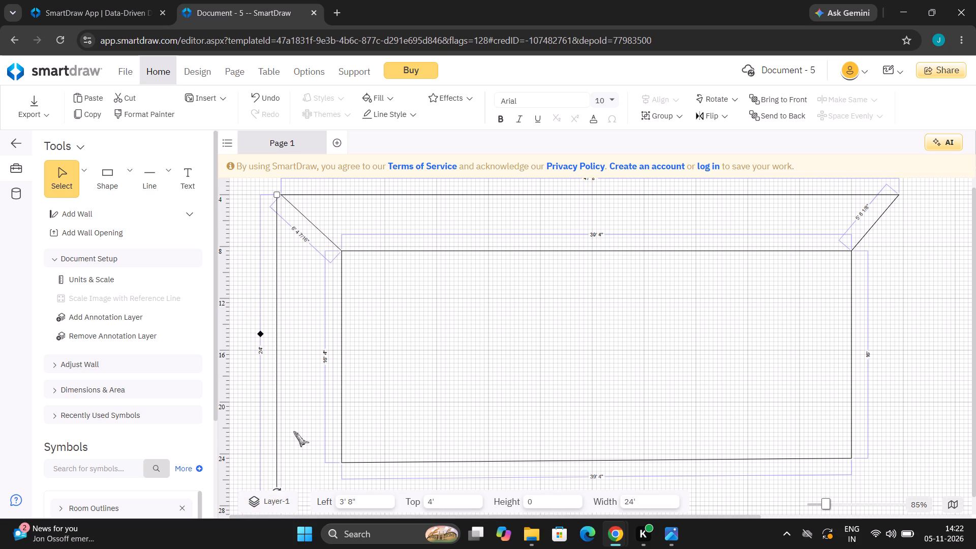
{"action": "scroll", "coordinate": [293, 431], "scroll_direction": "down", "scroll_amount": 1}
{"action": "scroll", "coordinate": [367, 426], "scroll_direction": "down", "scroll_amount": 1}
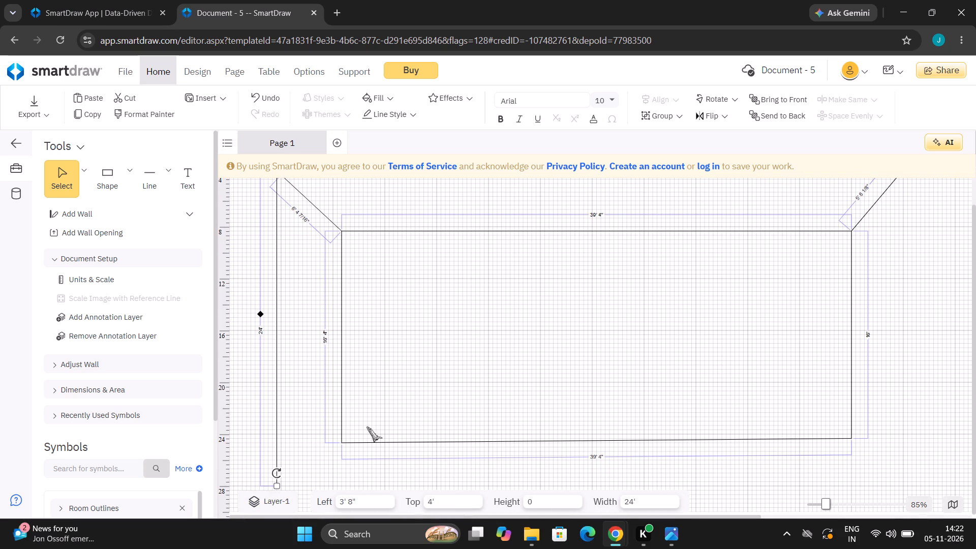
{"action": "scroll", "coordinate": [367, 426], "scroll_direction": "down", "scroll_amount": 1}
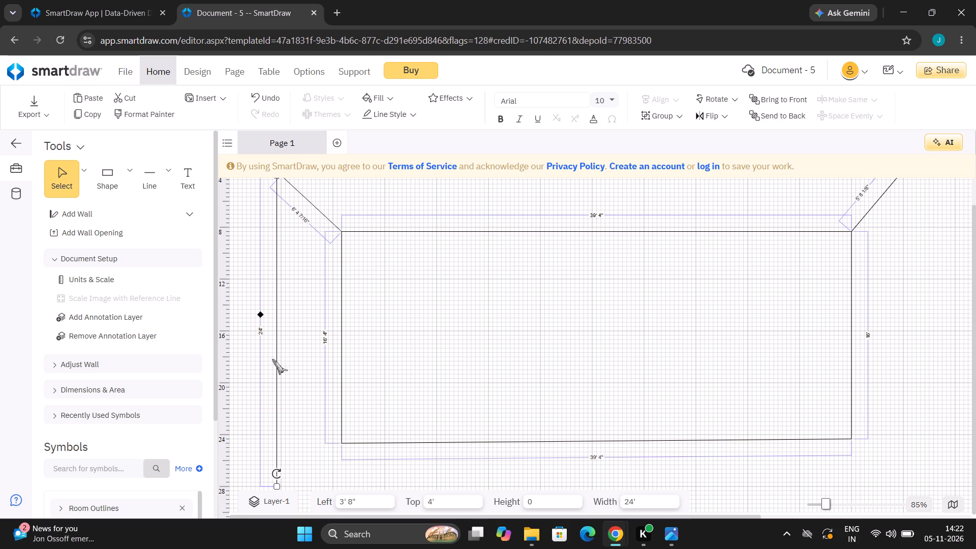
{"action": "left_click", "coordinate": [293, 368]}
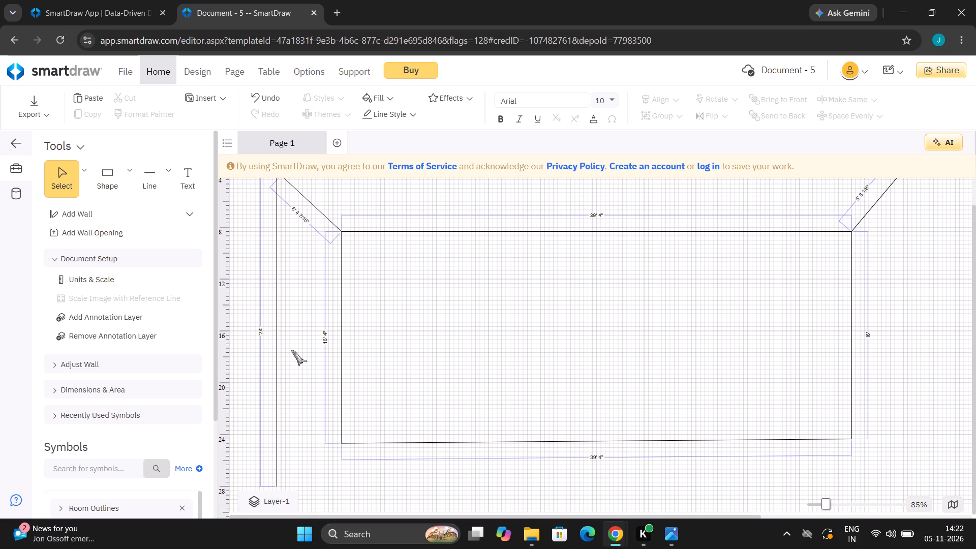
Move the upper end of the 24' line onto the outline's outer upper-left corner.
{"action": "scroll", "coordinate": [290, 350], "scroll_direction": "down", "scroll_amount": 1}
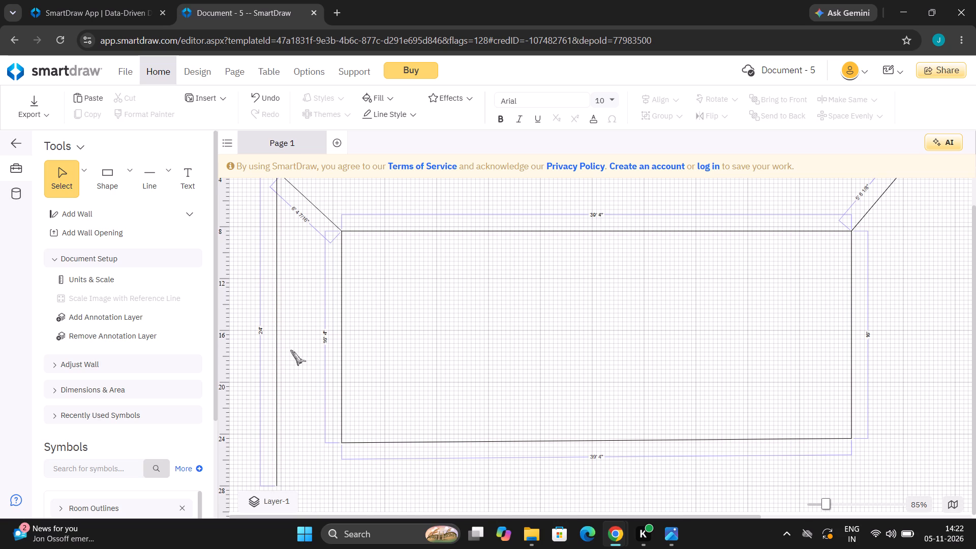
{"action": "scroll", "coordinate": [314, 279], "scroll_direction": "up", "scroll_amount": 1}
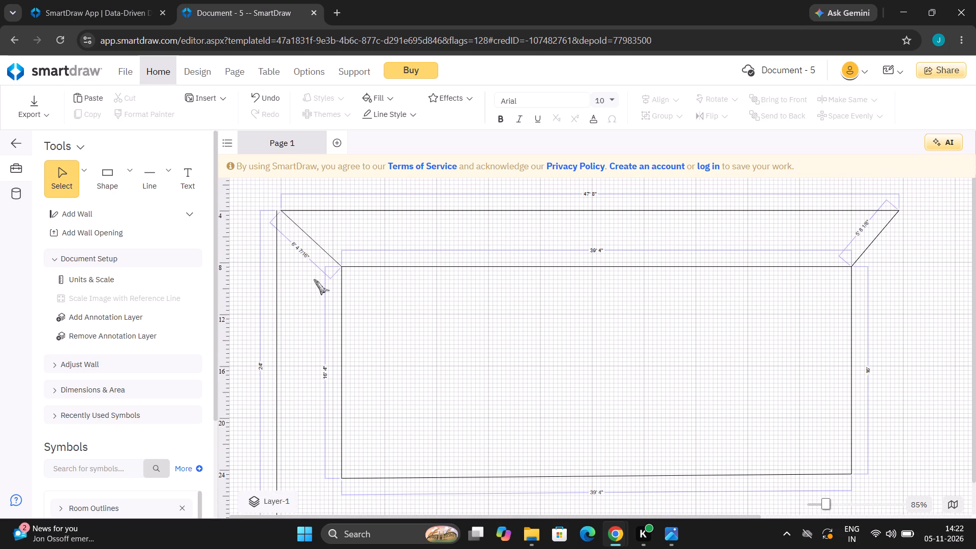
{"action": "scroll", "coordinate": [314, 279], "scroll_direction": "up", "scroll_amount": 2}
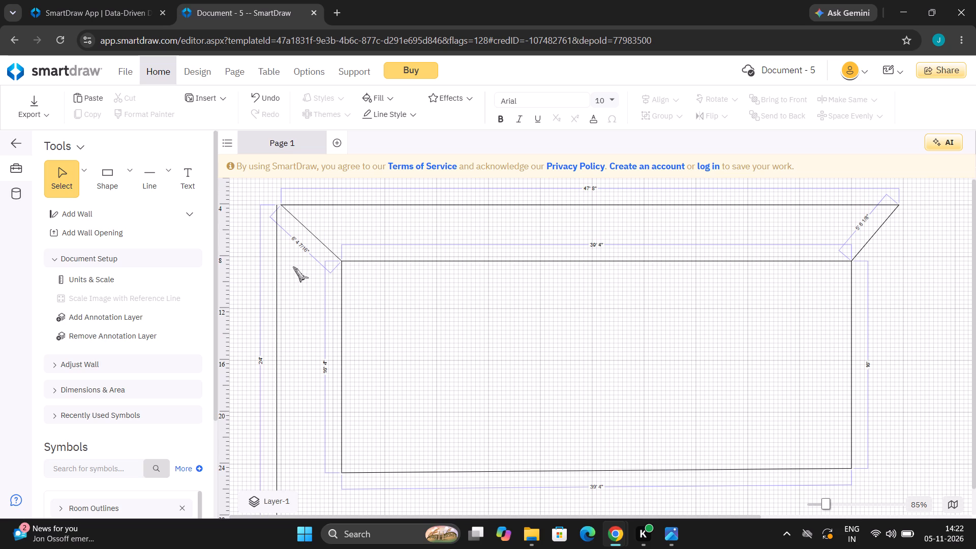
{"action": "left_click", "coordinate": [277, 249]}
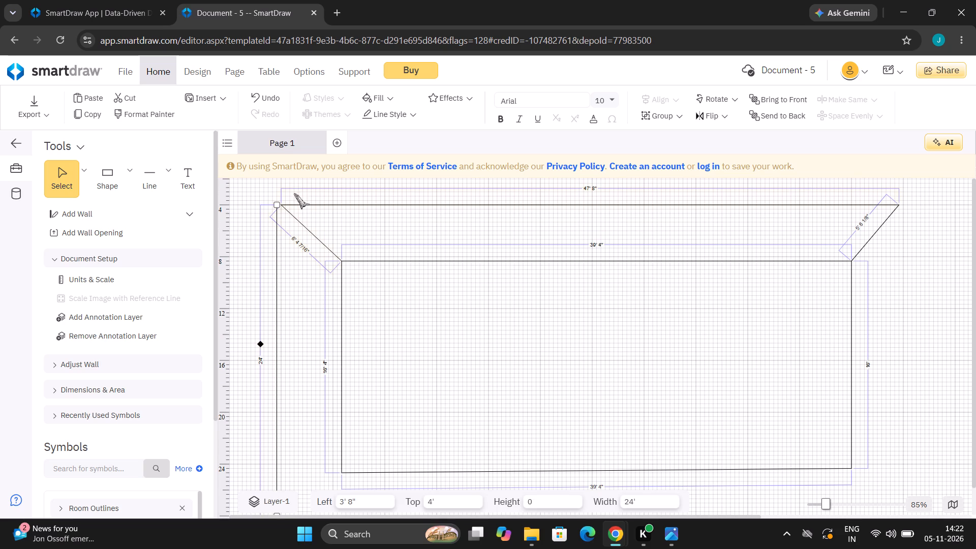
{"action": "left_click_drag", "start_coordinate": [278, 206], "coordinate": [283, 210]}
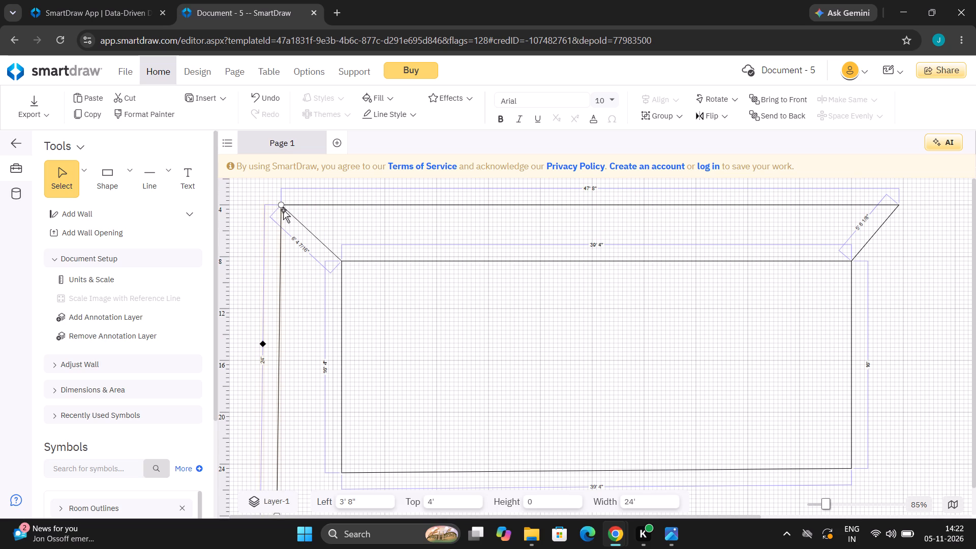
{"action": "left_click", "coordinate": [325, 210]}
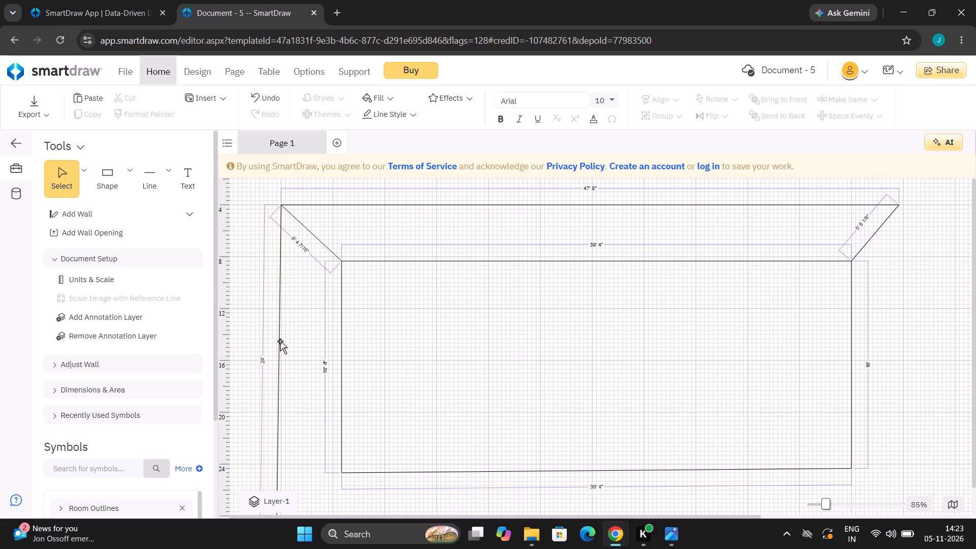
Move the whole 24' line down to 3' 4" from the left and 11' 8" from the top.
{"action": "left_click_drag", "start_coordinate": [280, 341], "coordinate": [277, 439]}
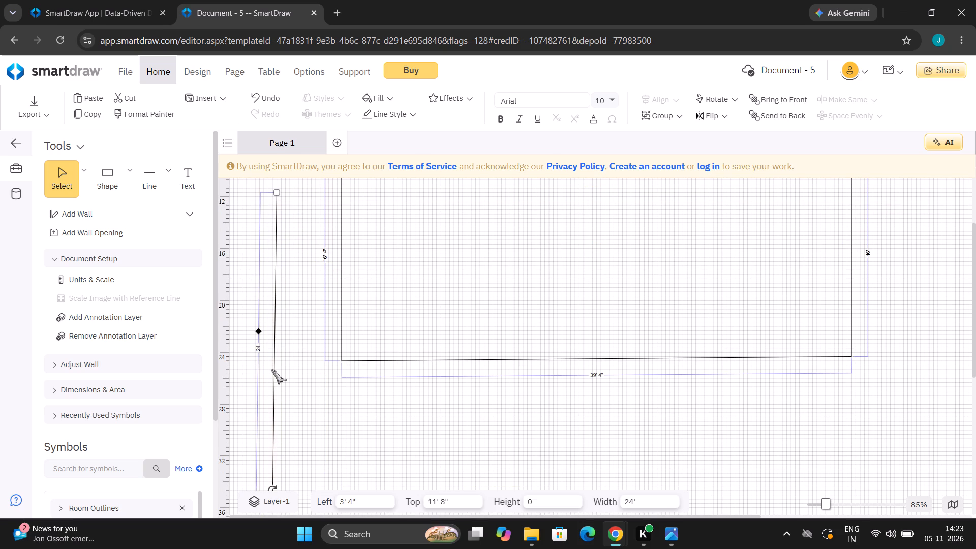
Stretch the moved line's upper end up to the 4' level beside the outer upper-left corner, making it about 31' 8" long.
{"action": "scroll", "coordinate": [271, 369], "scroll_direction": "up", "scroll_amount": 2}
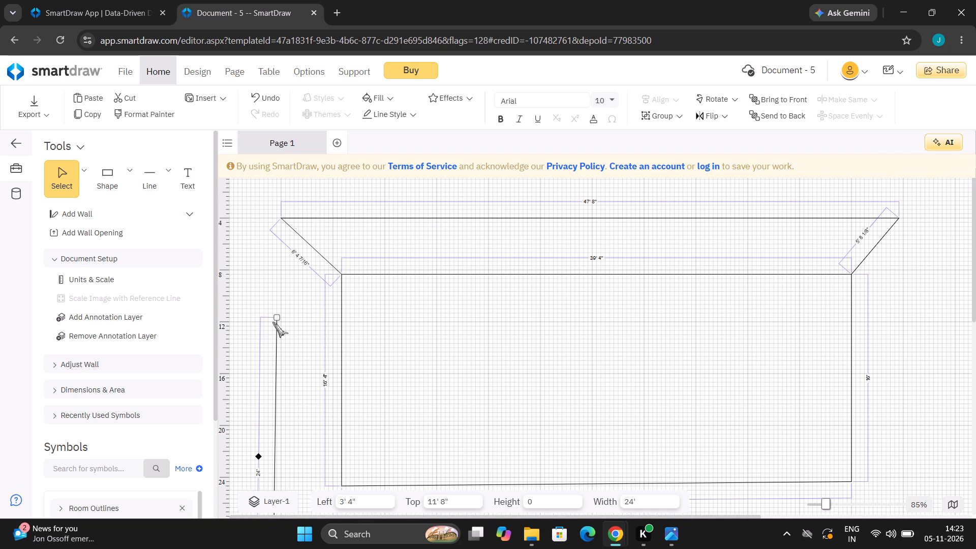
{"action": "left_click", "coordinate": [272, 317]}
{"action": "left_click_drag", "start_coordinate": [278, 318], "coordinate": [288, 217]}
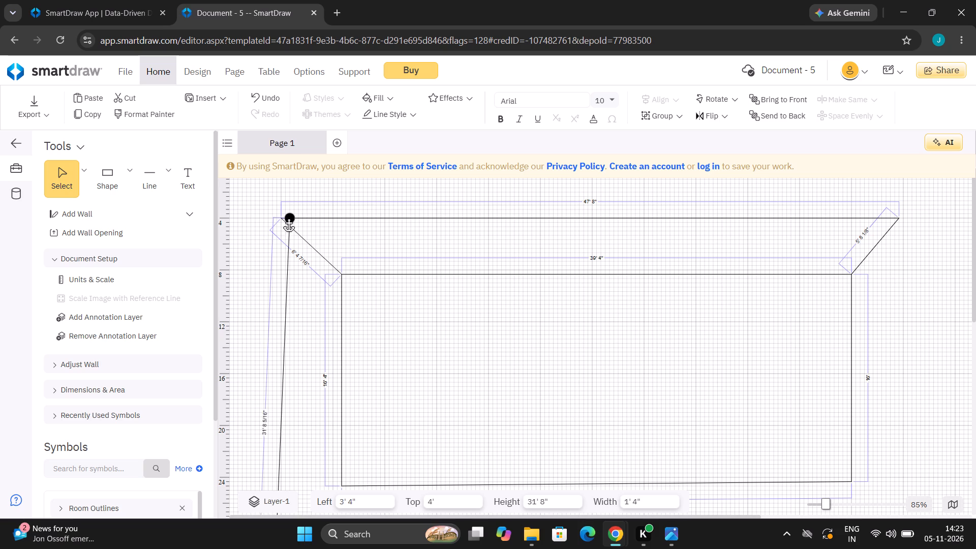
{"action": "left_click_drag", "start_coordinate": [288, 217], "coordinate": [266, 228]}
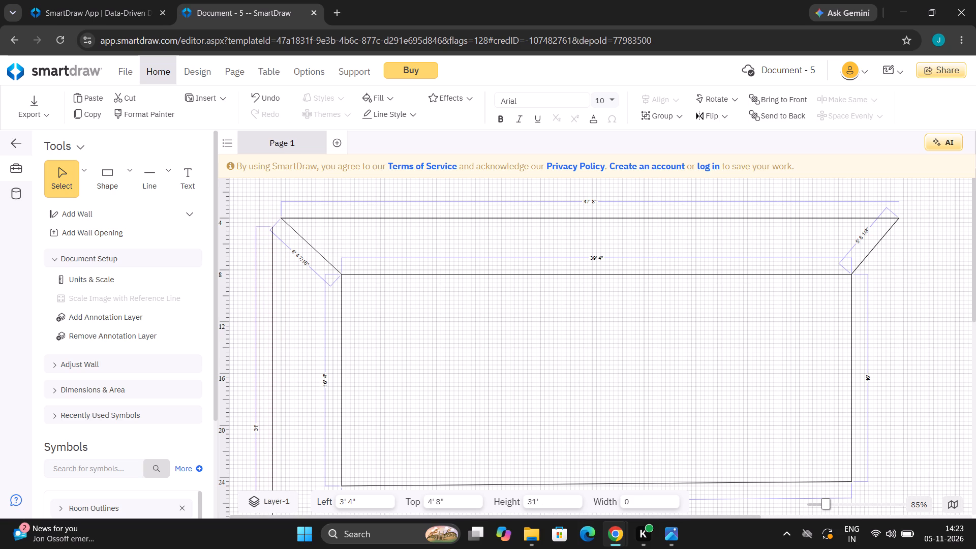
{"action": "left_click_drag", "start_coordinate": [266, 228], "coordinate": [280, 223]}
{"action": "left_click_drag", "start_coordinate": [280, 223], "coordinate": [284, 219]}
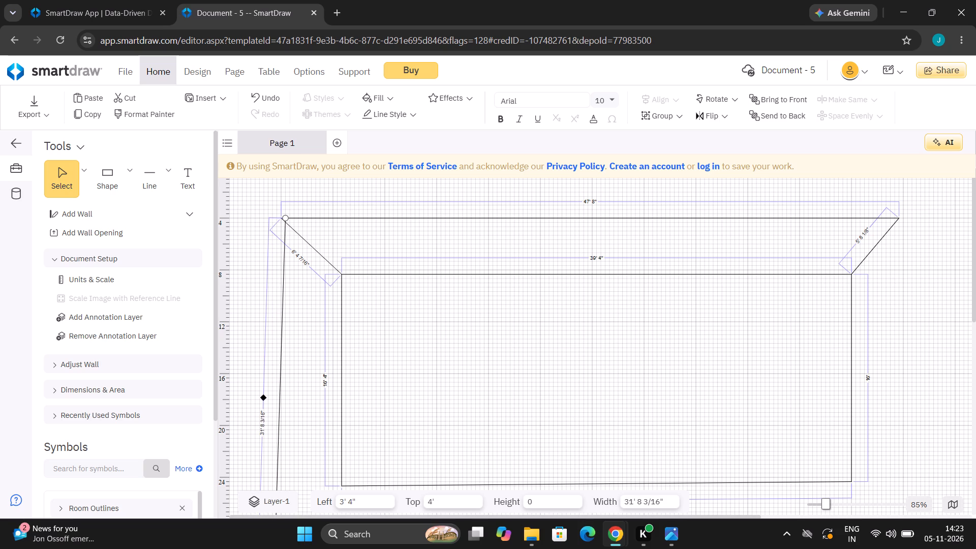
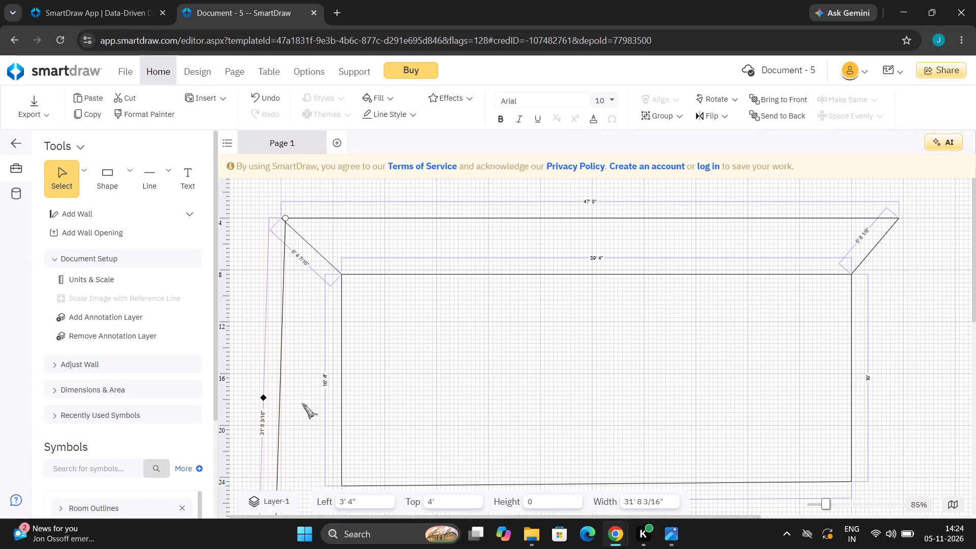
Rotate the slanted outer side line beside the 16' 4" body edge to vertical, placing it at 3' 10" from the left.
{"action": "scroll", "coordinate": [302, 403], "scroll_direction": "down", "scroll_amount": 1}
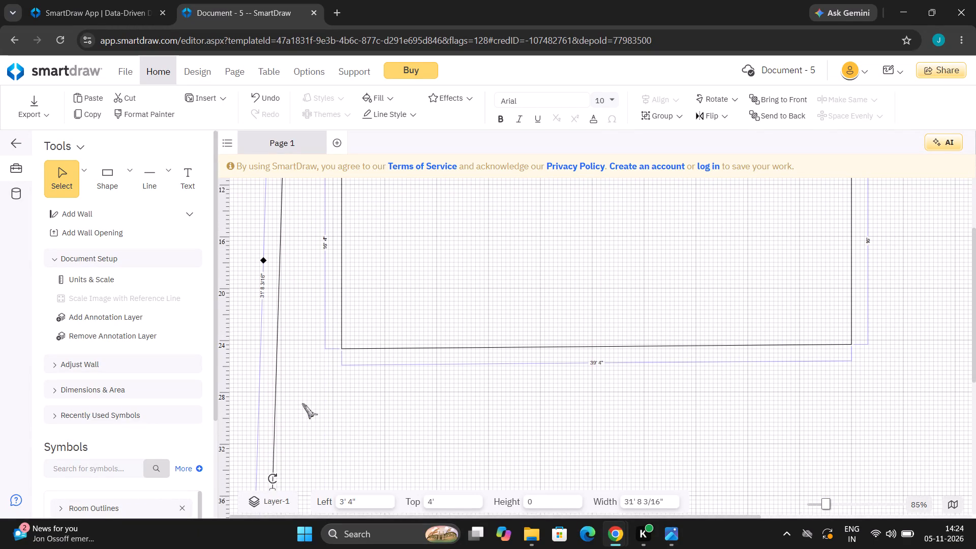
{"action": "scroll", "coordinate": [302, 403], "scroll_direction": "down", "scroll_amount": 1}
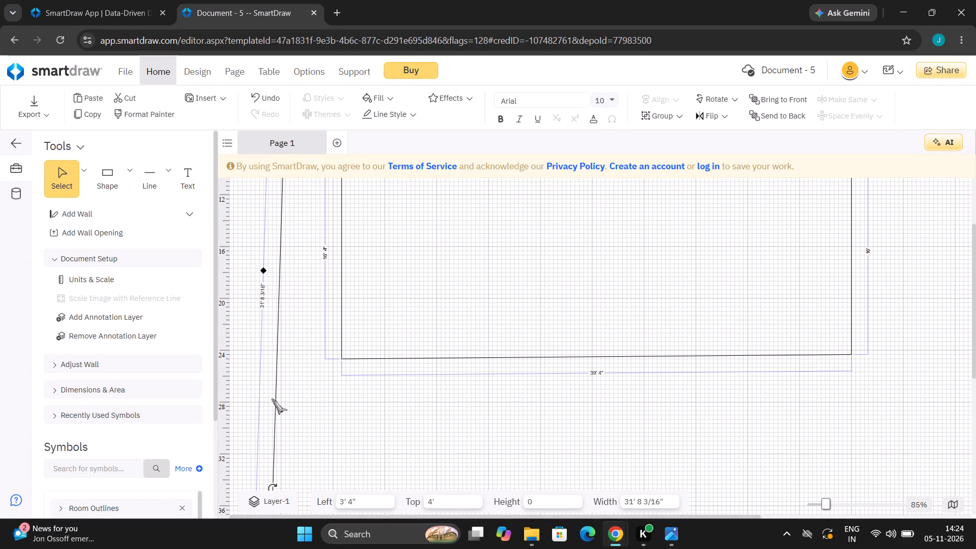
{"action": "left_click", "coordinate": [274, 483]}
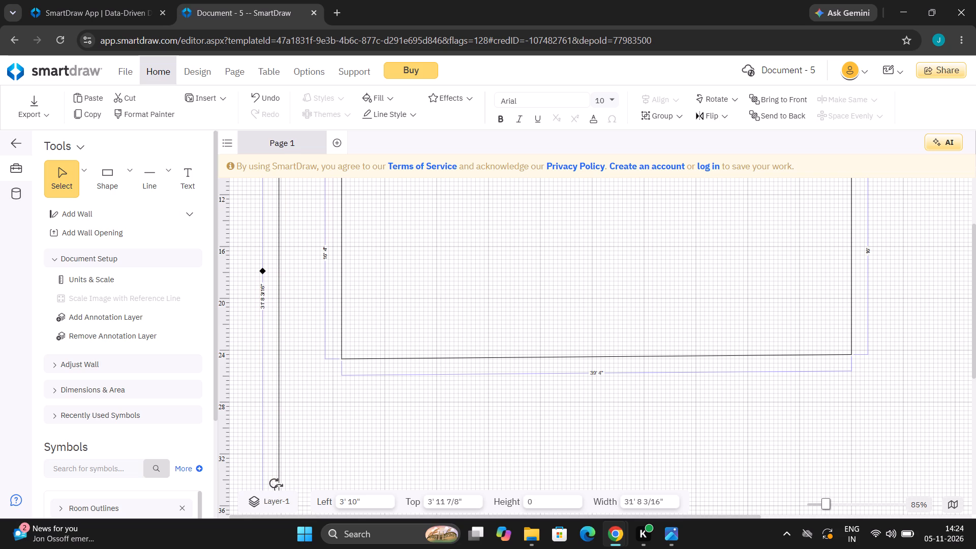
Shorten the vertical outer side line from its lower end to about 24' long, keeping its upper end at the outer corner, and deselect it.
{"action": "scroll", "coordinate": [285, 469], "scroll_direction": "down", "scroll_amount": 1}
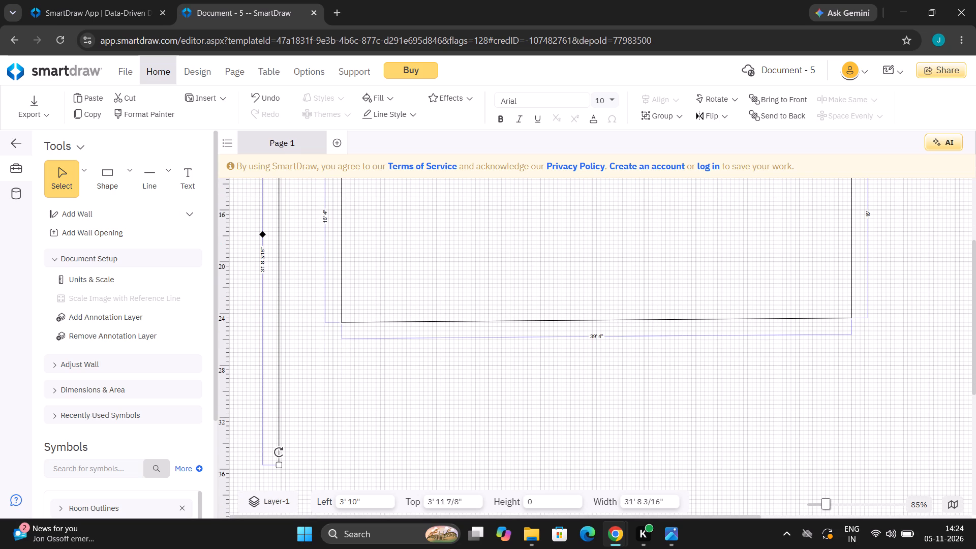
{"action": "left_click_drag", "start_coordinate": [280, 464], "coordinate": [279, 396]}
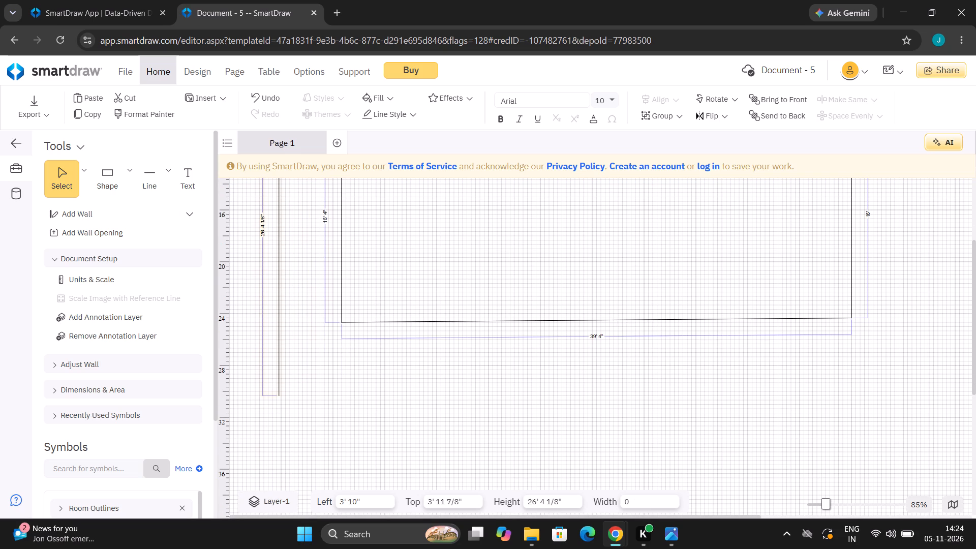
{"action": "left_click_drag", "start_coordinate": [279, 396], "coordinate": [278, 416]}
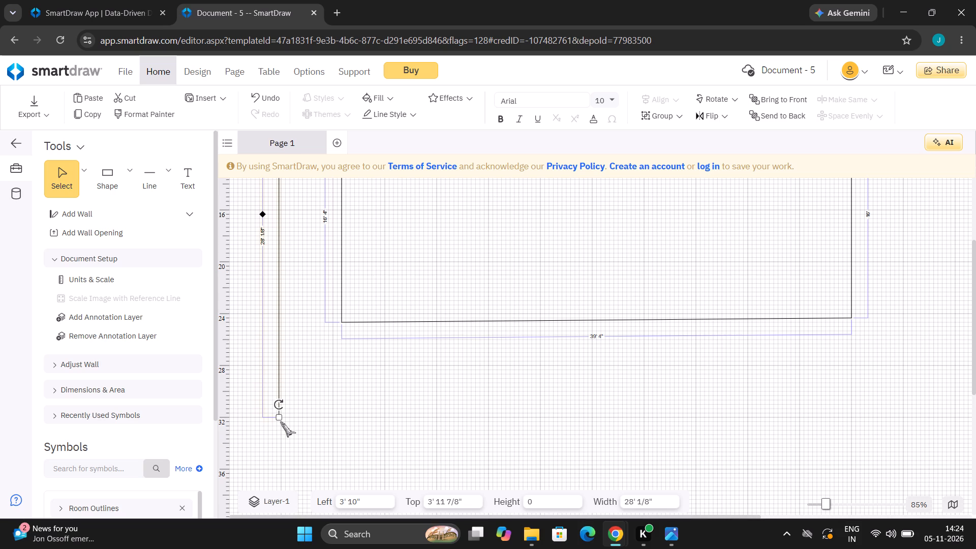
{"action": "left_click_drag", "start_coordinate": [278, 414], "coordinate": [278, 377]}
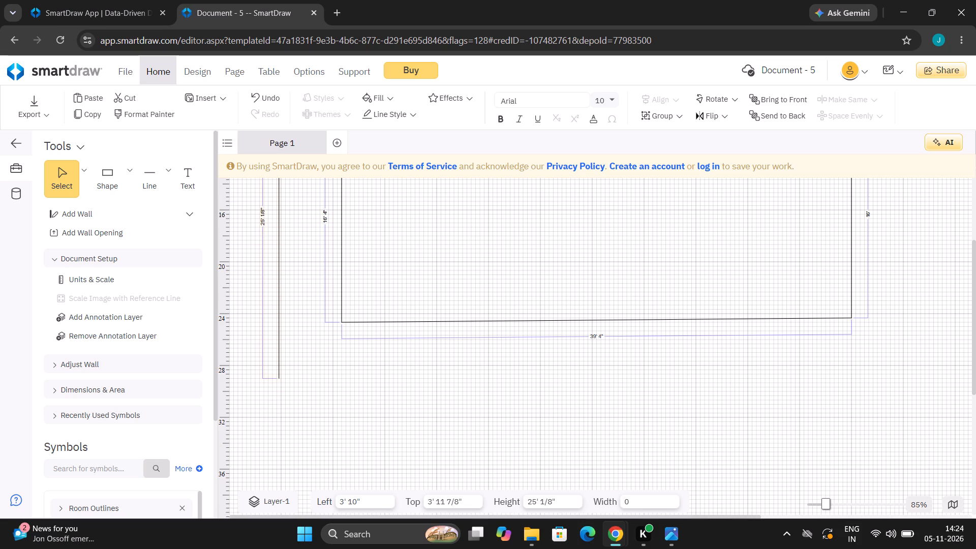
{"action": "left_click_drag", "start_coordinate": [278, 377], "coordinate": [278, 362]}
{"action": "left_click_drag", "start_coordinate": [278, 362], "coordinate": [279, 367]}
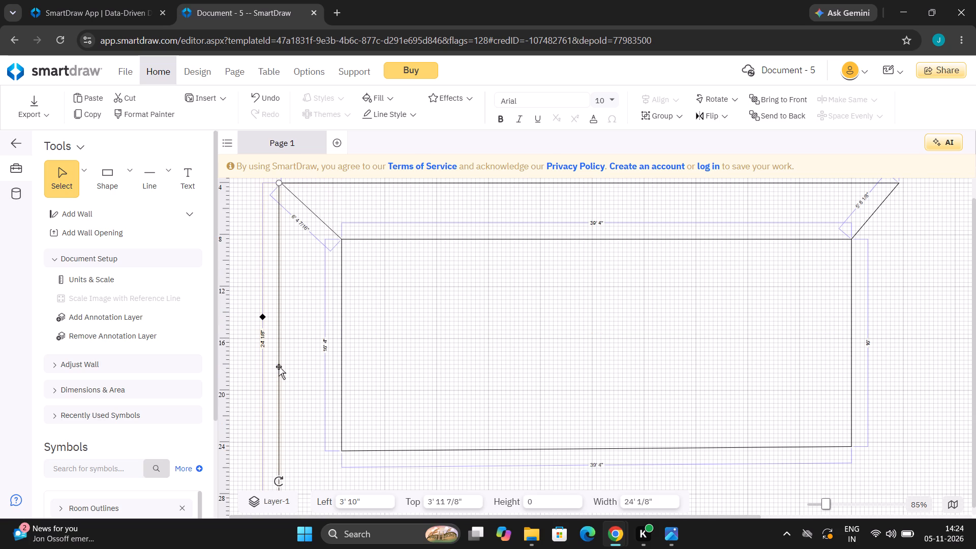
{"action": "left_click", "coordinate": [279, 367]}
{"action": "scroll", "coordinate": [299, 378], "scroll_direction": "down", "scroll_amount": 2}
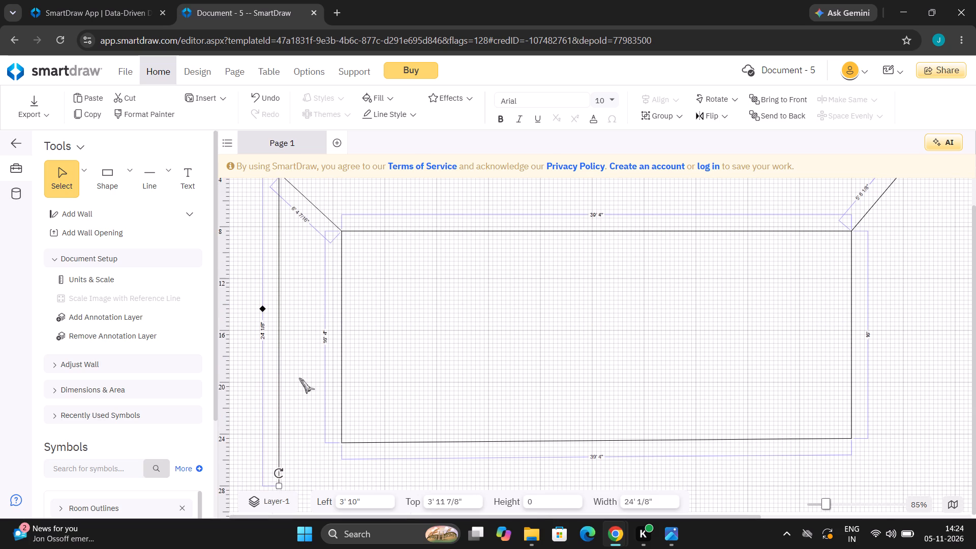
{"action": "scroll", "coordinate": [299, 378], "scroll_direction": "down", "scroll_amount": 1}
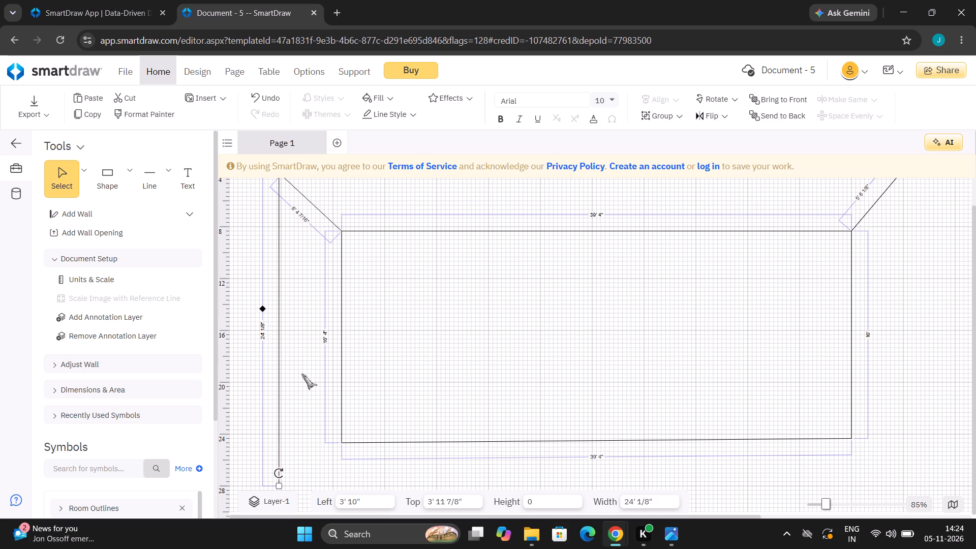
{"action": "left_click", "coordinate": [301, 374]}
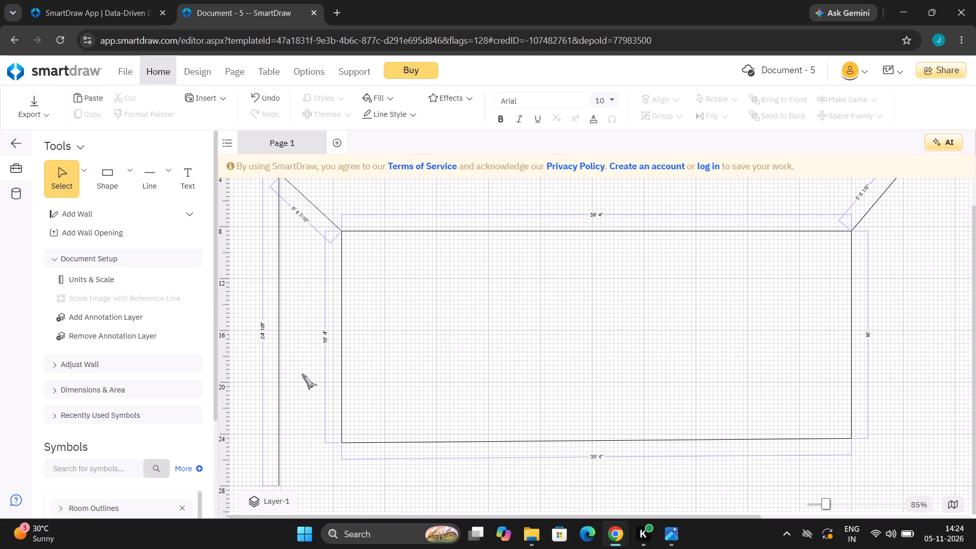
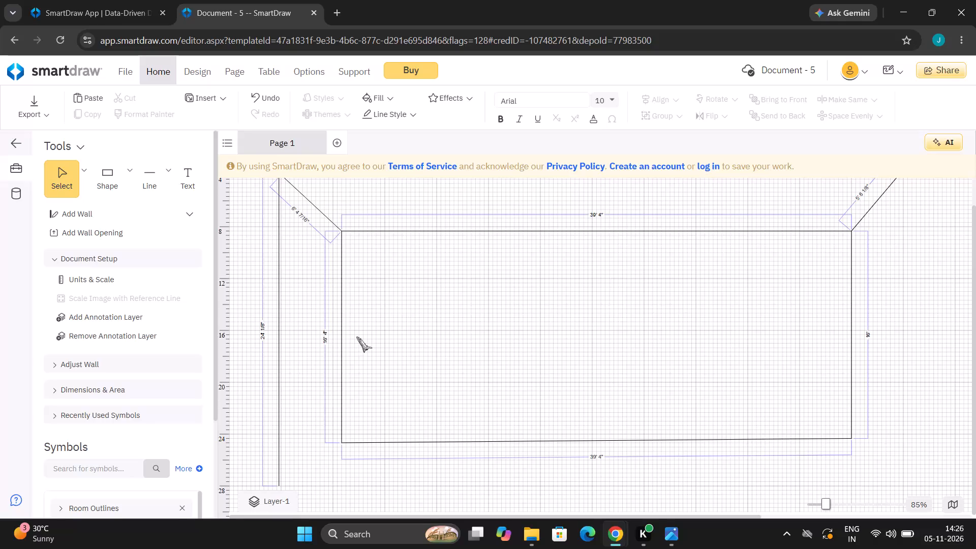
Draw a vertical outer side line about 23' 8" long down from the outer corner of the 5' 8 1/8" slanted line, and deselect it.
{"action": "scroll", "coordinate": [401, 244], "scroll_direction": "up", "scroll_amount": 1}
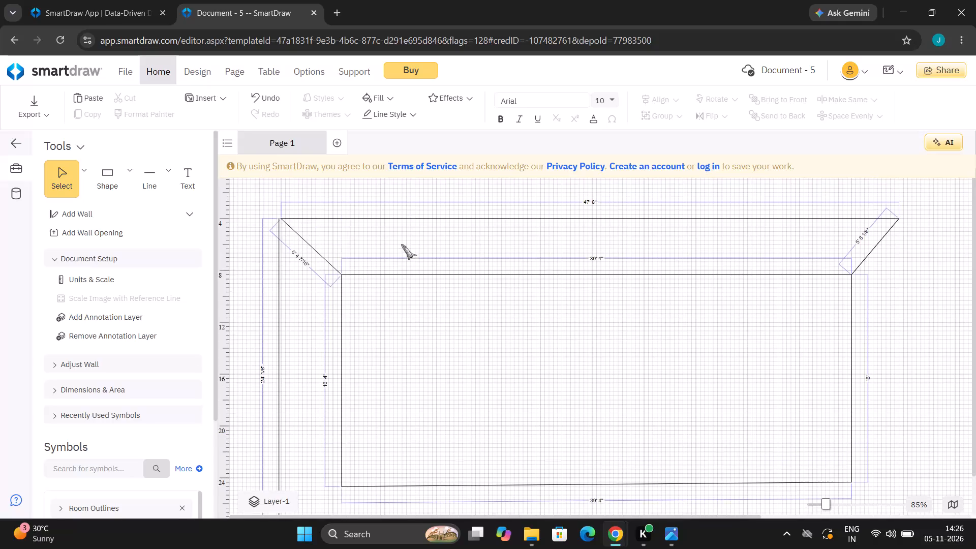
{"action": "scroll", "coordinate": [401, 244], "scroll_direction": "up", "scroll_amount": 1}
{"action": "scroll", "coordinate": [399, 319], "scroll_direction": "down", "scroll_amount": 1}
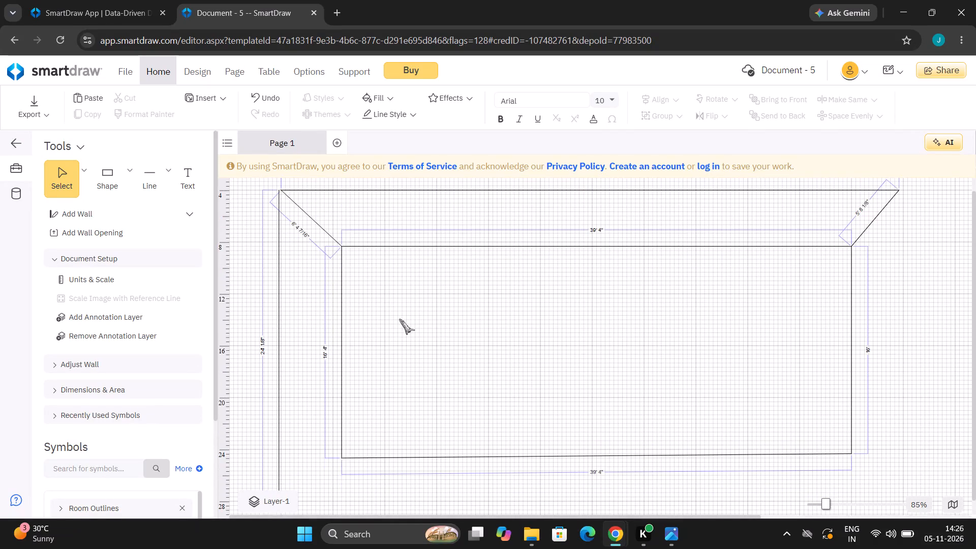
{"action": "scroll", "coordinate": [399, 319], "scroll_direction": "down", "scroll_amount": 1}
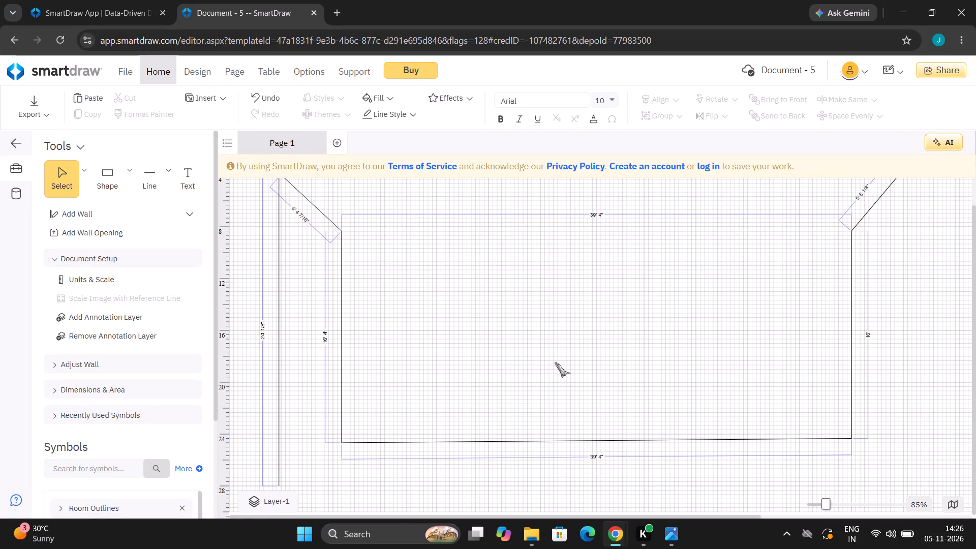
{"action": "scroll", "coordinate": [542, 333], "scroll_direction": "up", "scroll_amount": 1}
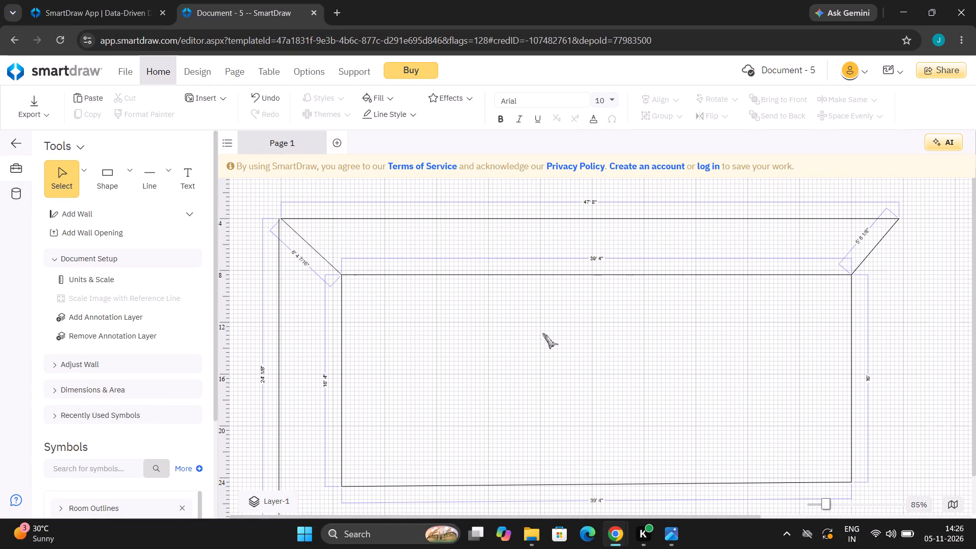
{"action": "scroll", "coordinate": [542, 333], "scroll_direction": "up", "scroll_amount": 1}
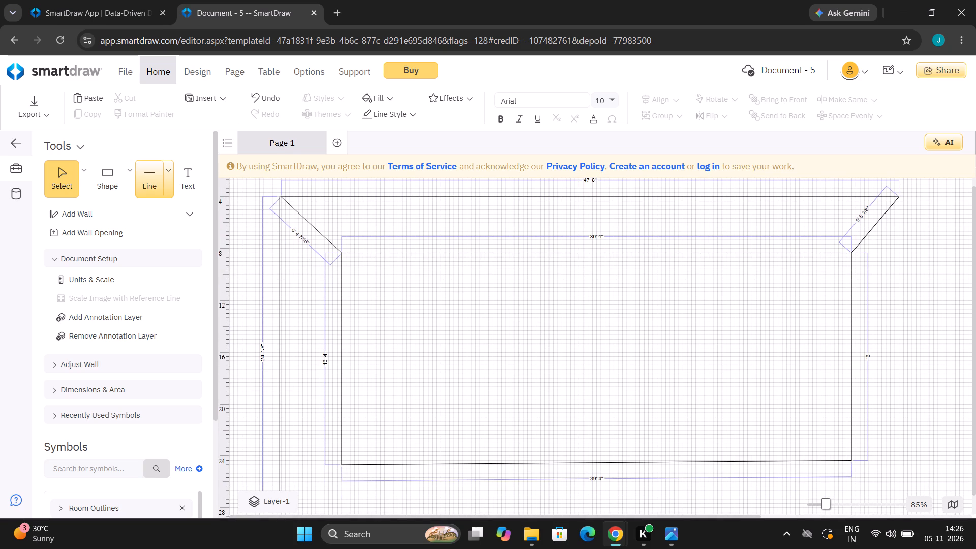
{"action": "left_click", "coordinate": [155, 177]}
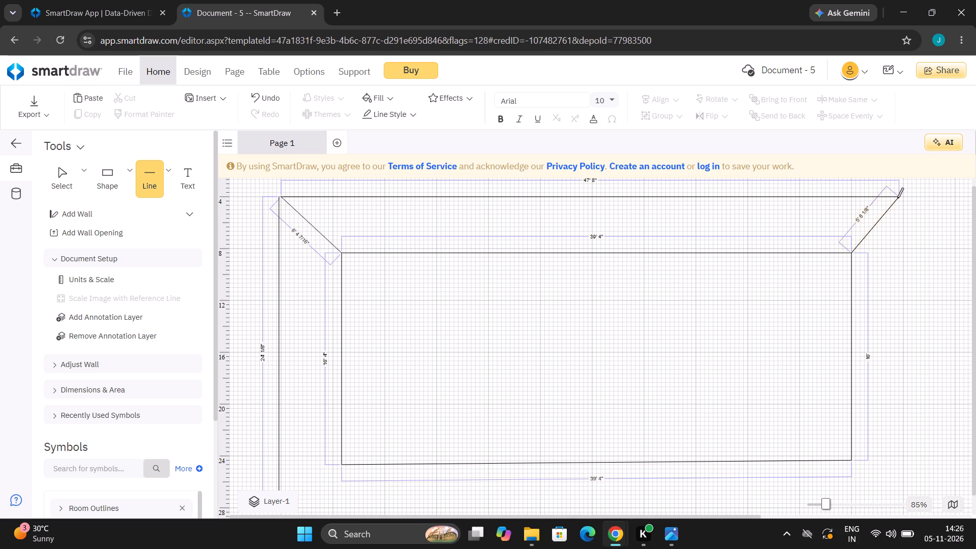
{"action": "left_click_drag", "start_coordinate": [897, 198], "coordinate": [917, 368]}
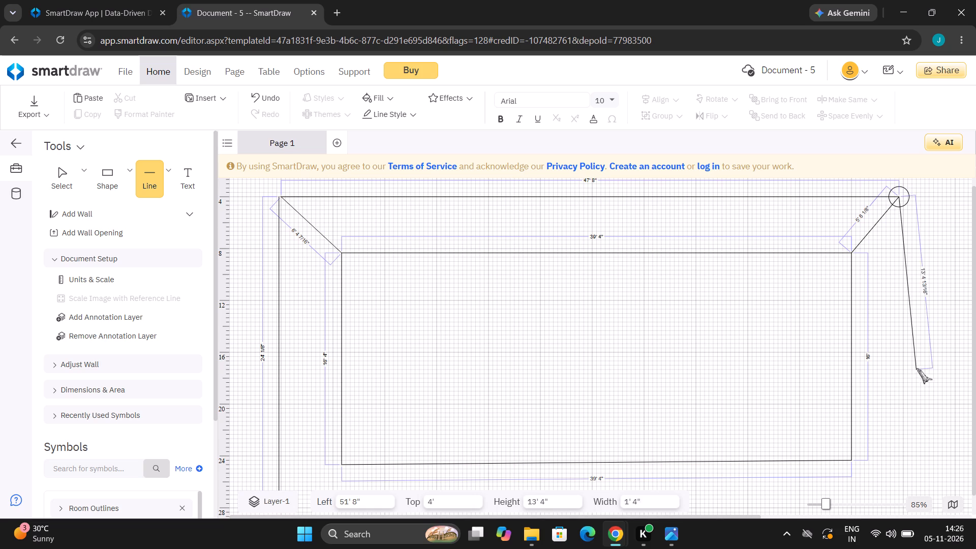
{"action": "left_click_drag", "start_coordinate": [917, 368], "coordinate": [905, 452]}
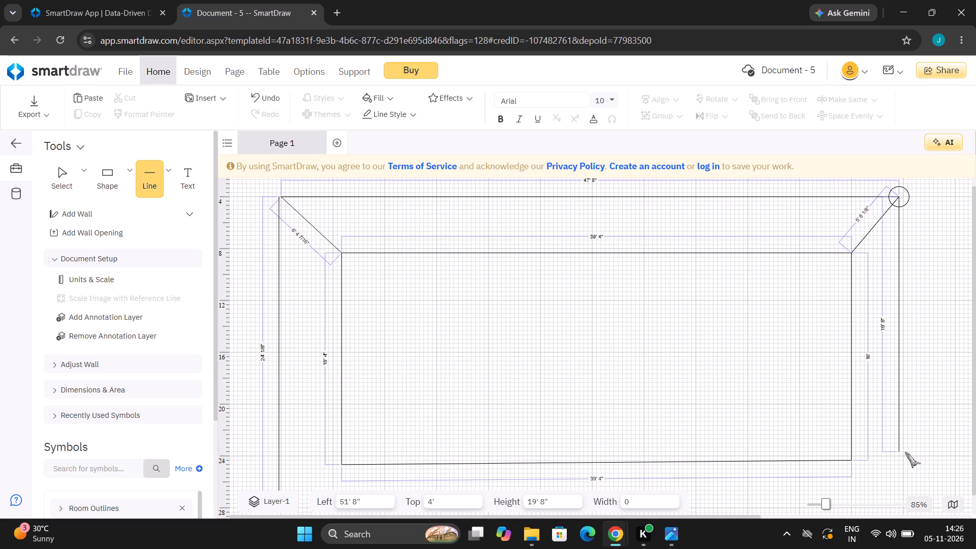
{"action": "left_click_drag", "start_coordinate": [905, 452], "coordinate": [899, 466]}
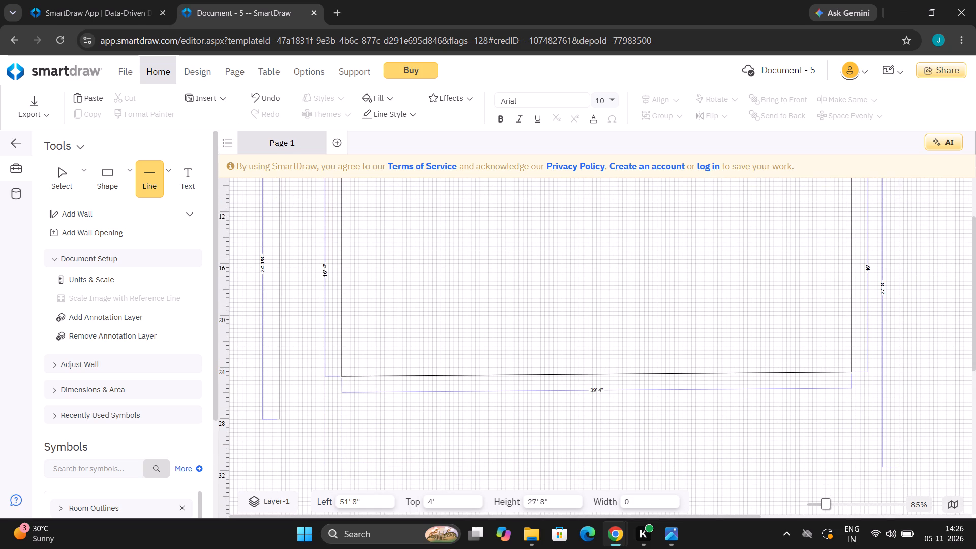
{"action": "left_click_drag", "start_coordinate": [899, 466], "coordinate": [897, 455]}
{"action": "left_click_drag", "start_coordinate": [897, 455], "coordinate": [895, 435]}
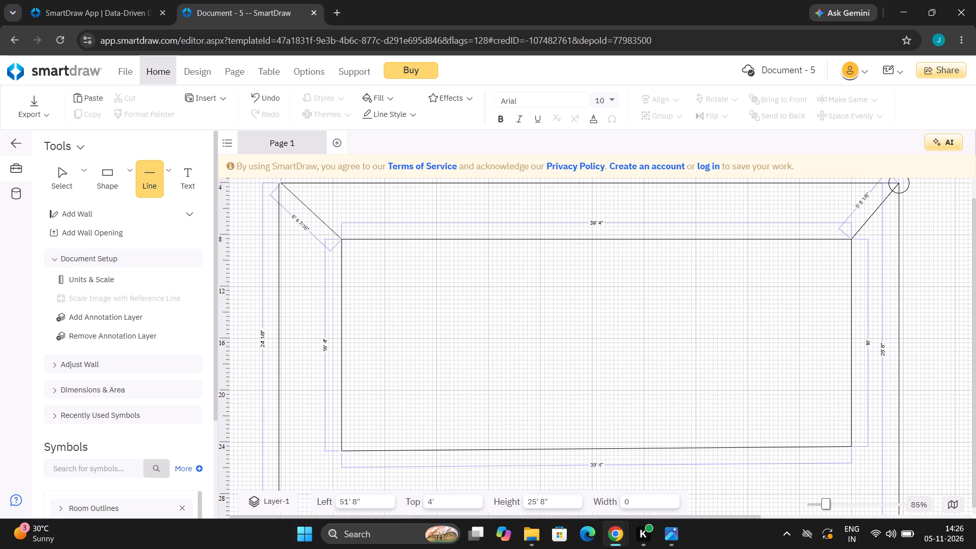
{"action": "left_click_drag", "start_coordinate": [895, 435], "coordinate": [908, 478]}
{"action": "left_click_drag", "start_coordinate": [908, 478], "coordinate": [905, 488]}
{"action": "left_click_drag", "start_coordinate": [905, 488], "coordinate": [910, 490]}
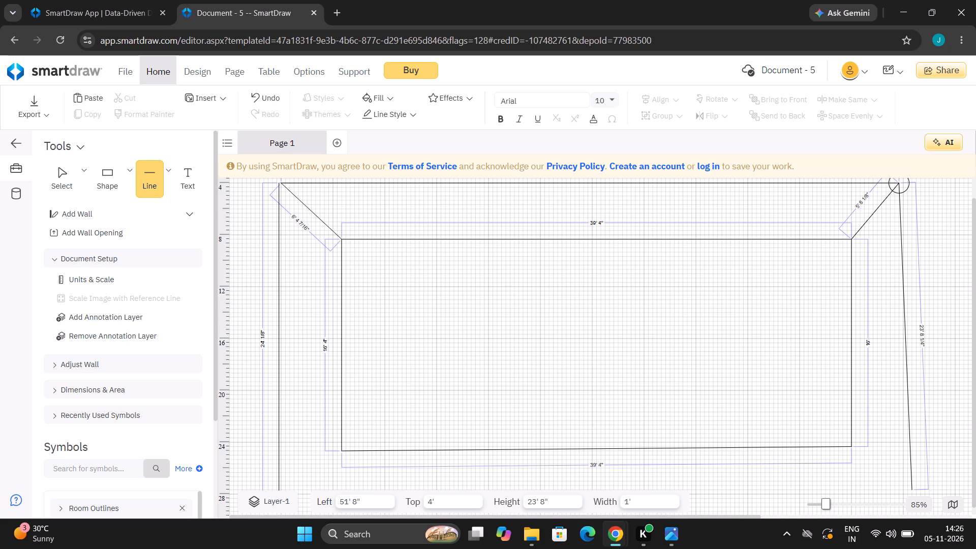
{"action": "left_click_drag", "start_coordinate": [910, 490], "coordinate": [909, 489]}
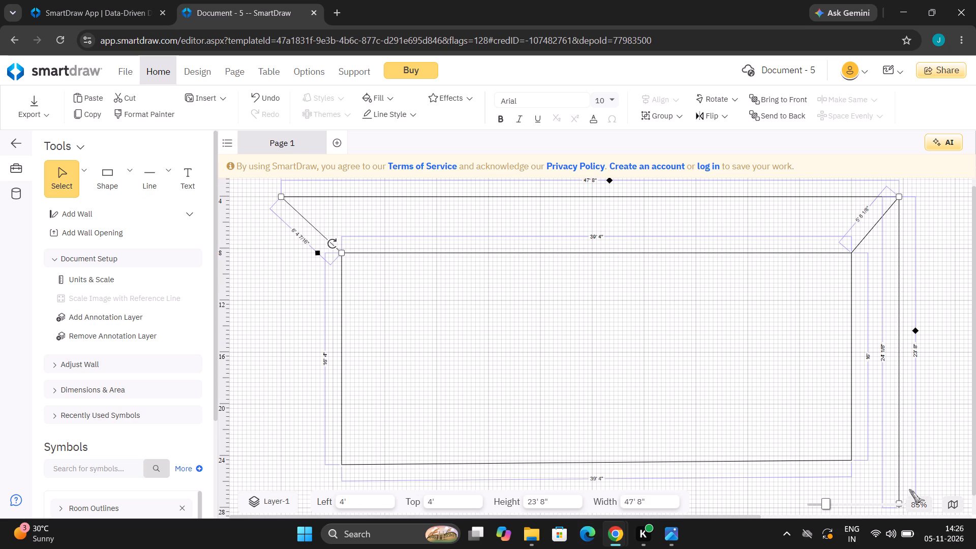
{"action": "left_click", "coordinate": [940, 434]}
Draw a vertical line about 28' 6" long down from the outer corner of the 6' 4 7/16" slanted line, at 3' 8" from the left.
{"action": "scroll", "coordinate": [940, 434], "scroll_direction": "down", "scroll_amount": 2}
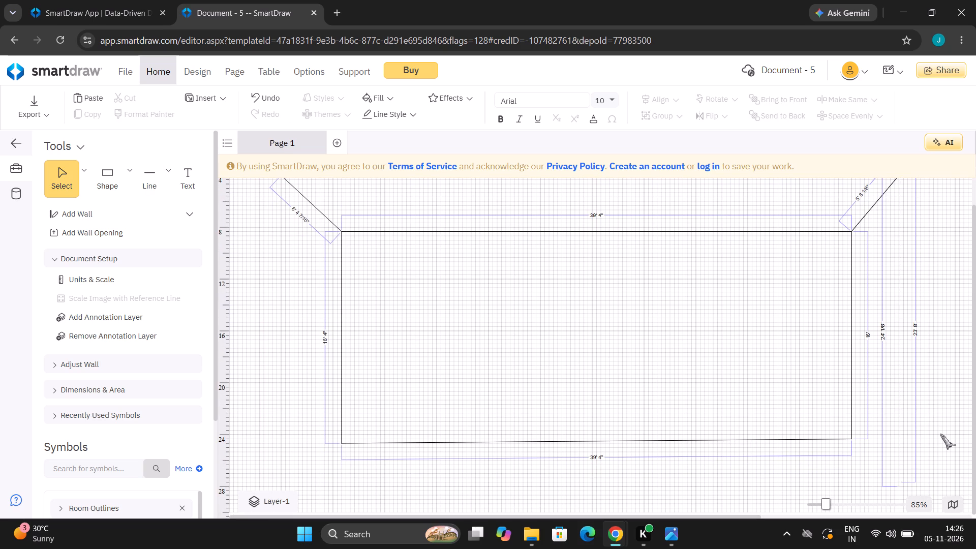
{"action": "scroll", "coordinate": [665, 395], "scroll_direction": "down", "scroll_amount": 1}
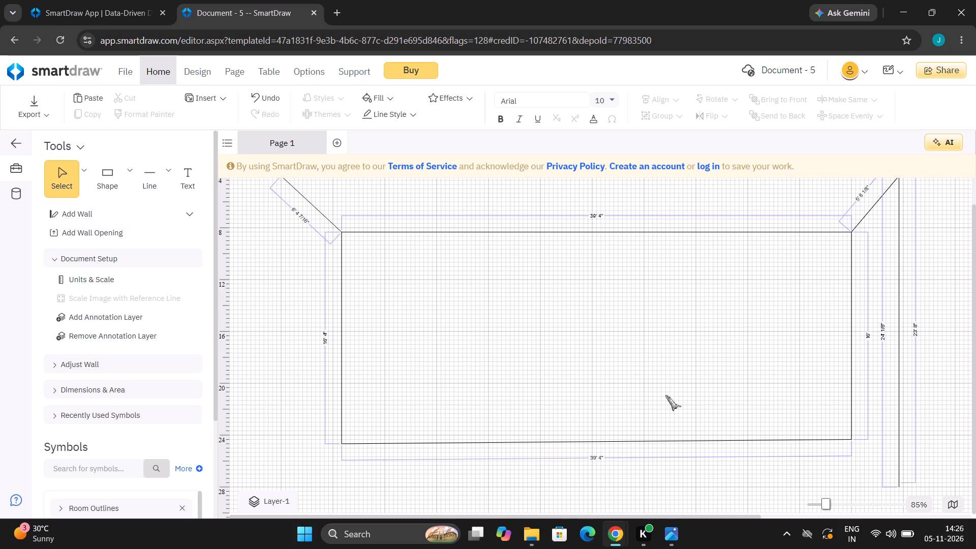
{"action": "left_click", "coordinate": [142, 171]}
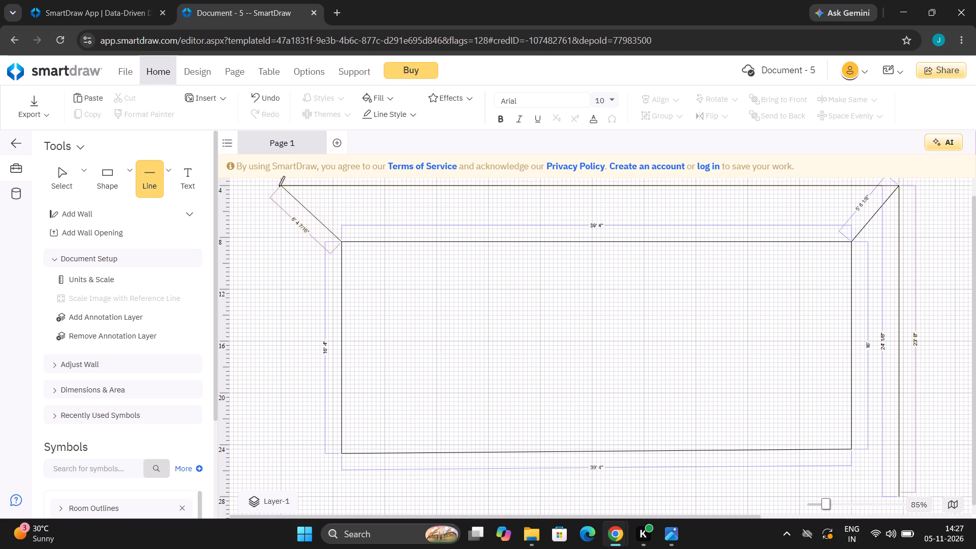
{"action": "left_click_drag", "start_coordinate": [279, 186], "coordinate": [277, 367]}
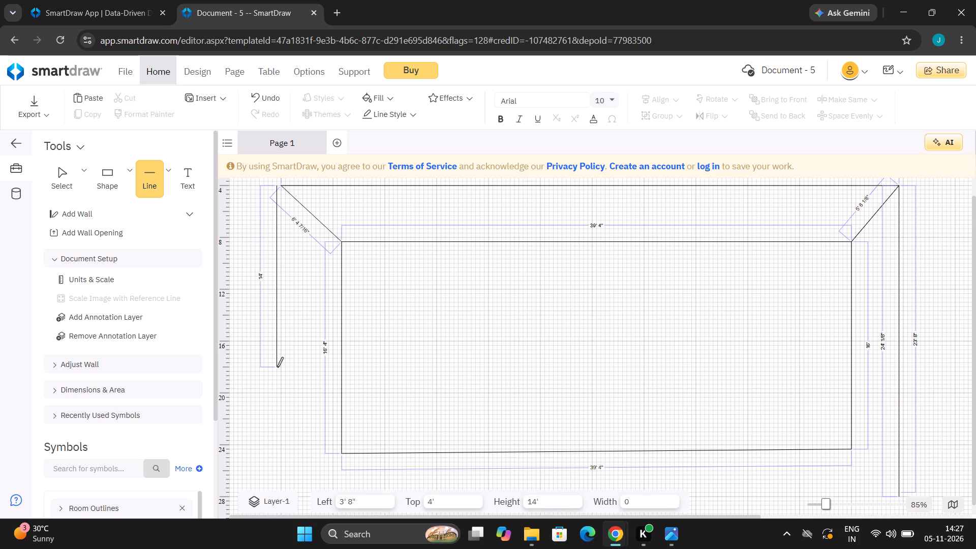
{"action": "left_click_drag", "start_coordinate": [277, 367], "coordinate": [272, 527]}
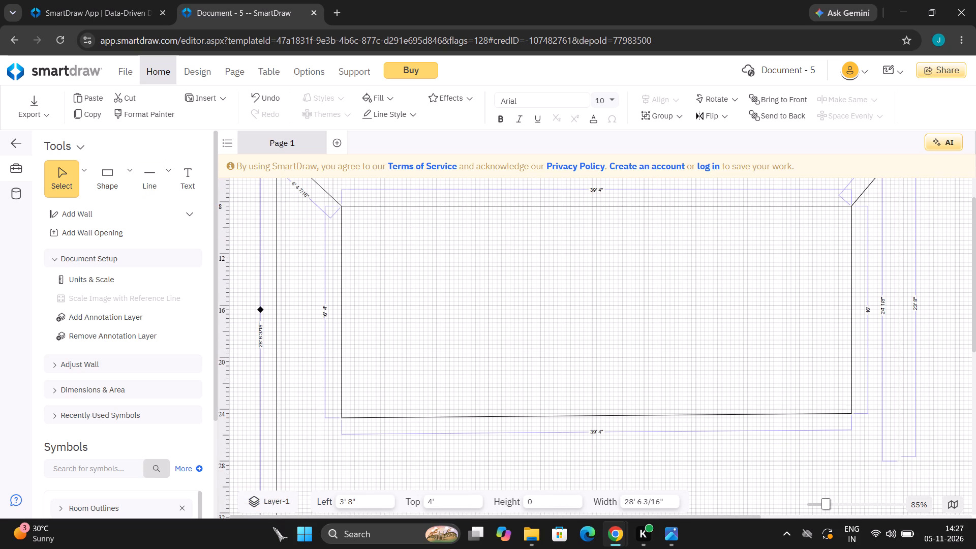
Shorten the new vertical outer side line from its lower end to about 24' 4" and deselect it.
{"action": "scroll", "coordinate": [293, 450], "scroll_direction": "down", "scroll_amount": 1}
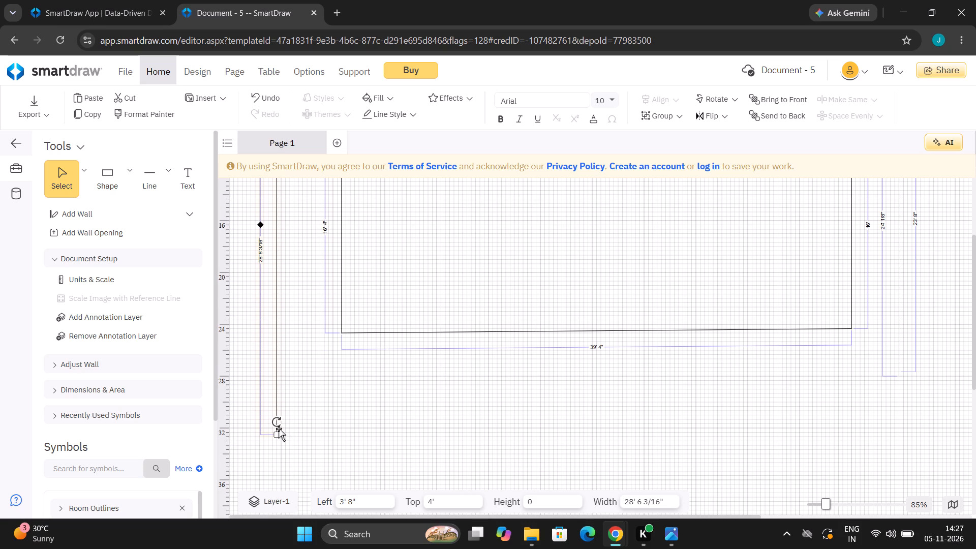
{"action": "left_click_drag", "start_coordinate": [279, 433], "coordinate": [276, 379]}
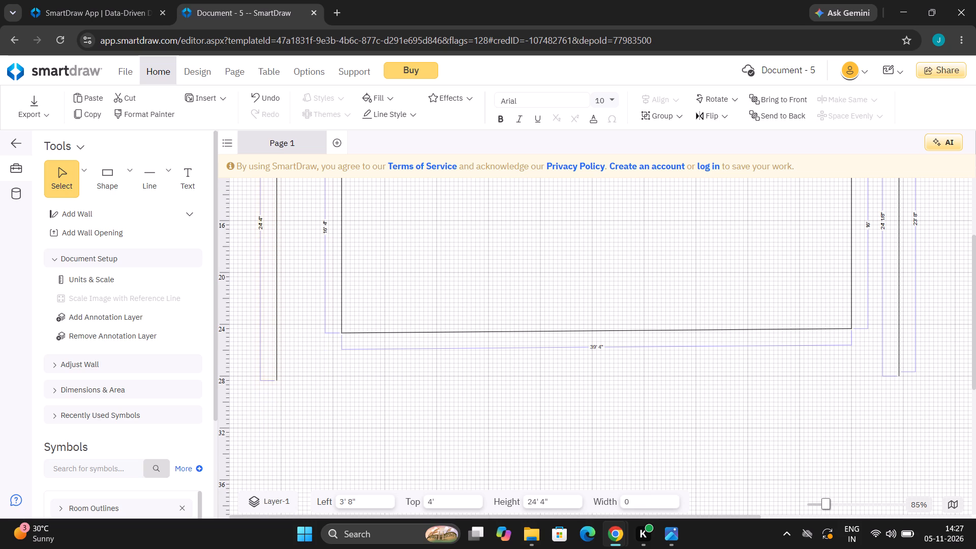
{"action": "left_click_drag", "start_coordinate": [276, 379], "coordinate": [276, 378]}
{"action": "left_click", "coordinate": [276, 378]}
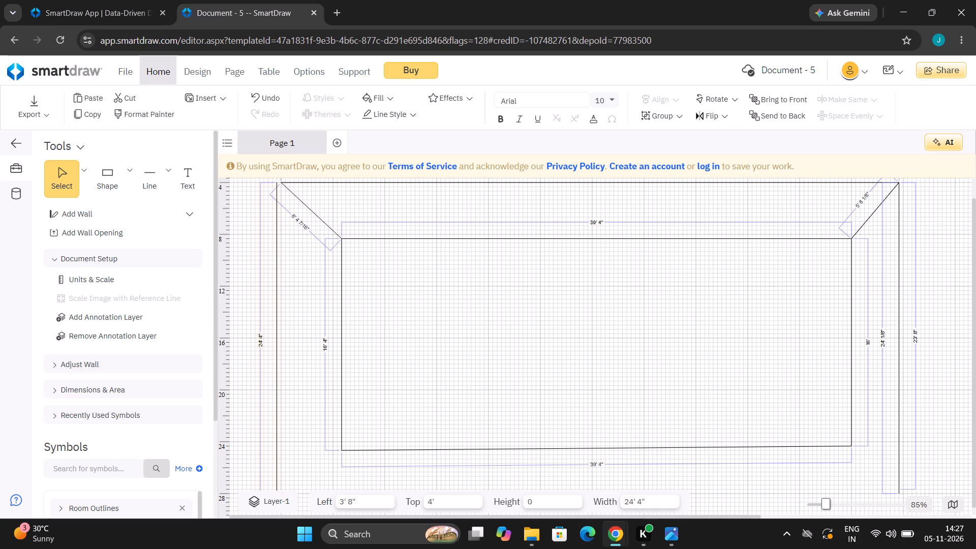
{"action": "left_click", "coordinate": [288, 384]}
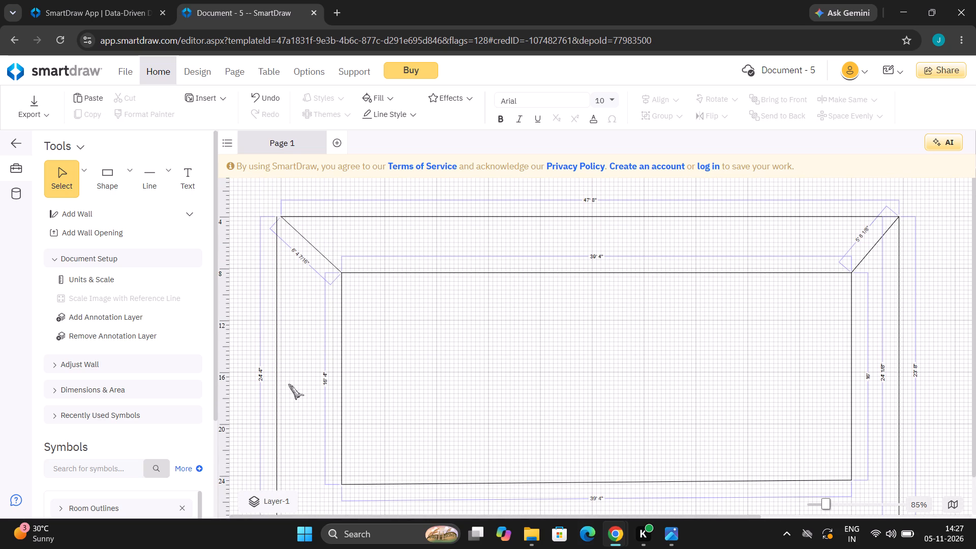
Draw a slanted line about 4' 8" wide from the lower end of the 24' 4" outer side line toward the body's lower-left corner.
{"action": "scroll", "coordinate": [288, 384], "scroll_direction": "down", "scroll_amount": 2}
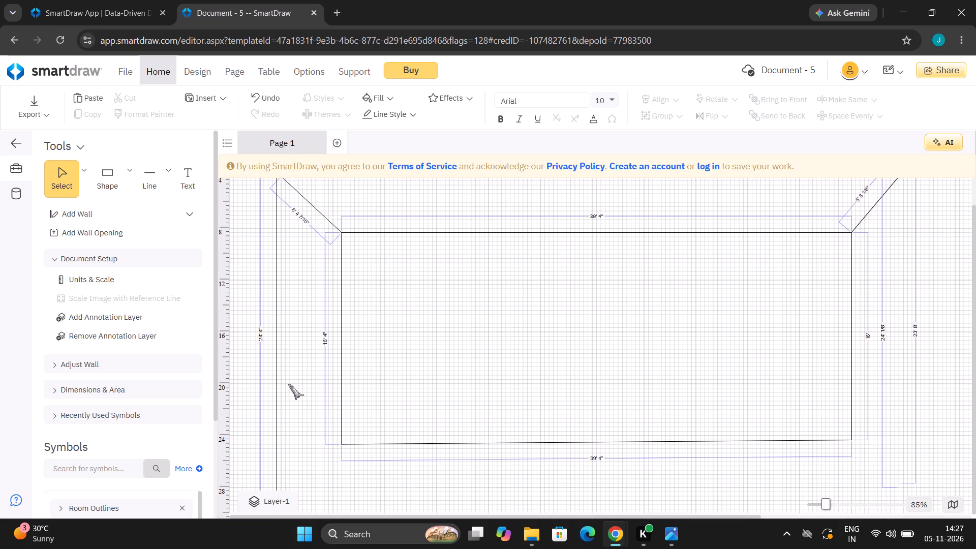
{"action": "scroll", "coordinate": [288, 384], "scroll_direction": "down", "scroll_amount": 2}
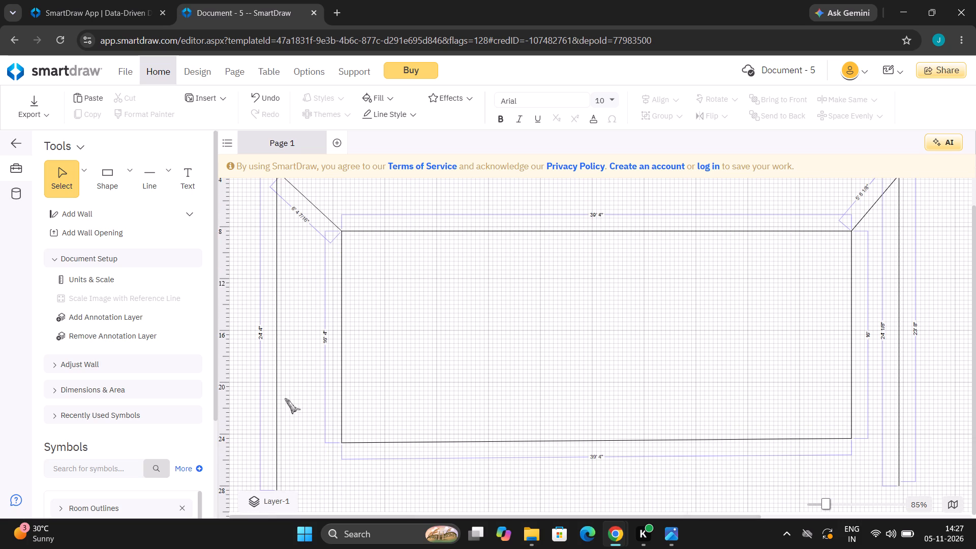
{"action": "scroll", "coordinate": [286, 417], "scroll_direction": "down", "scroll_amount": 2}
{"action": "left_click", "coordinate": [304, 408]}
{"action": "scroll", "coordinate": [304, 408], "scroll_direction": "down", "scroll_amount": 1}
{"action": "scroll", "coordinate": [434, 278], "scroll_direction": "down", "scroll_amount": 1}
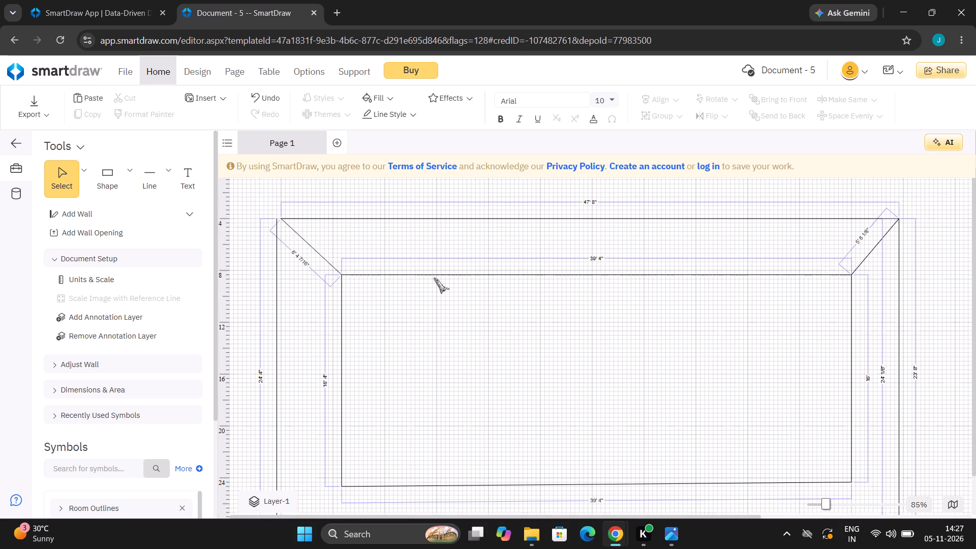
{"action": "scroll", "coordinate": [434, 278], "scroll_direction": "down", "scroll_amount": 2}
{"action": "scroll", "coordinate": [440, 288], "scroll_direction": "right", "scroll_amount": 2}
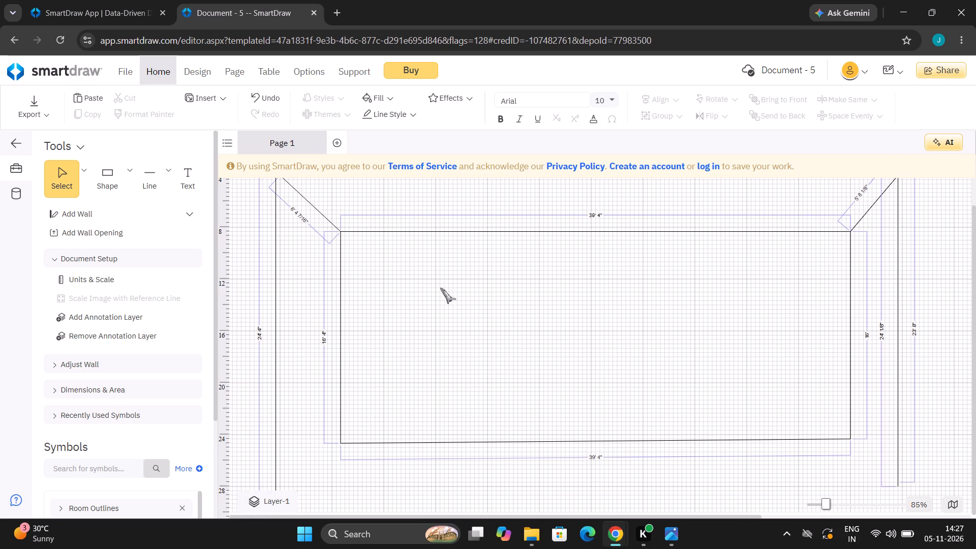
{"action": "scroll", "coordinate": [440, 288], "scroll_direction": "right", "scroll_amount": 2}
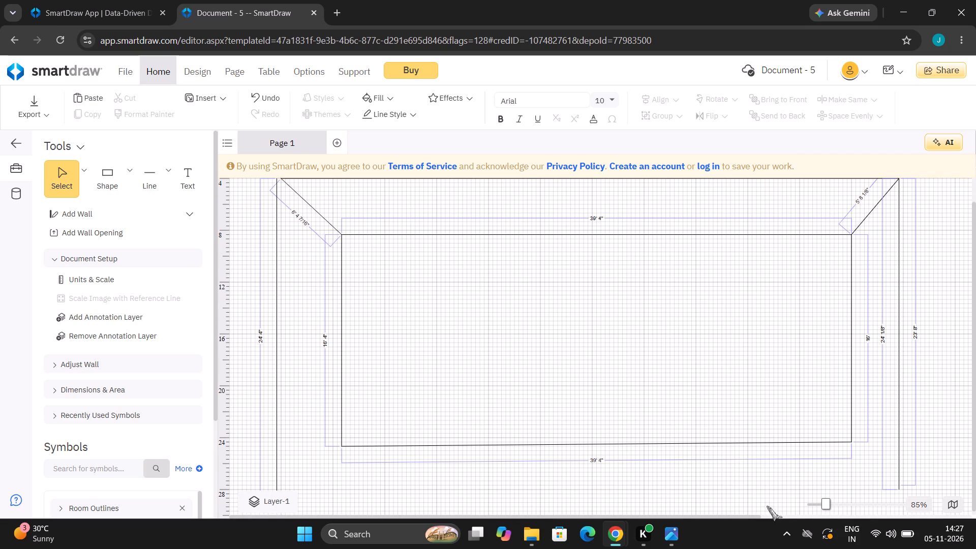
{"action": "left_click", "coordinate": [817, 503]}
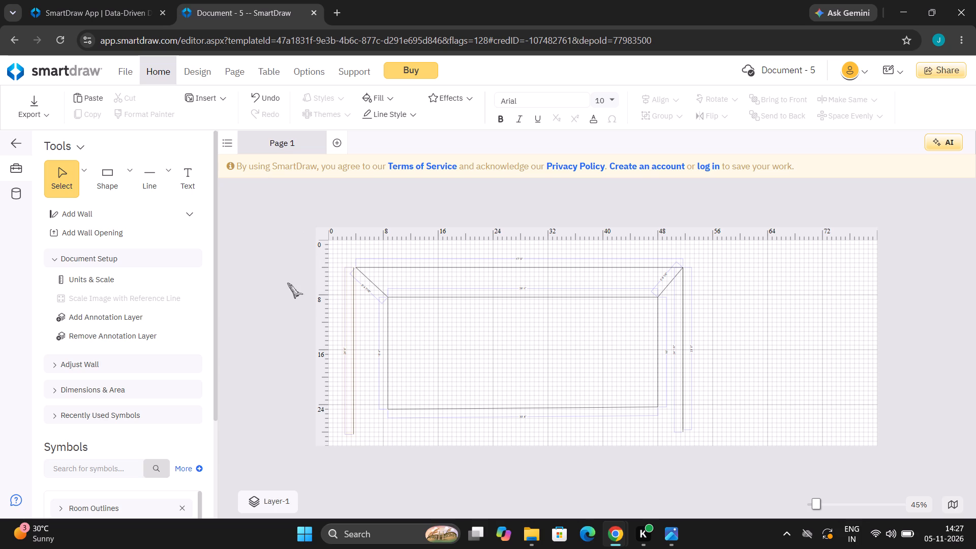
{"action": "left_click", "coordinate": [158, 182]}
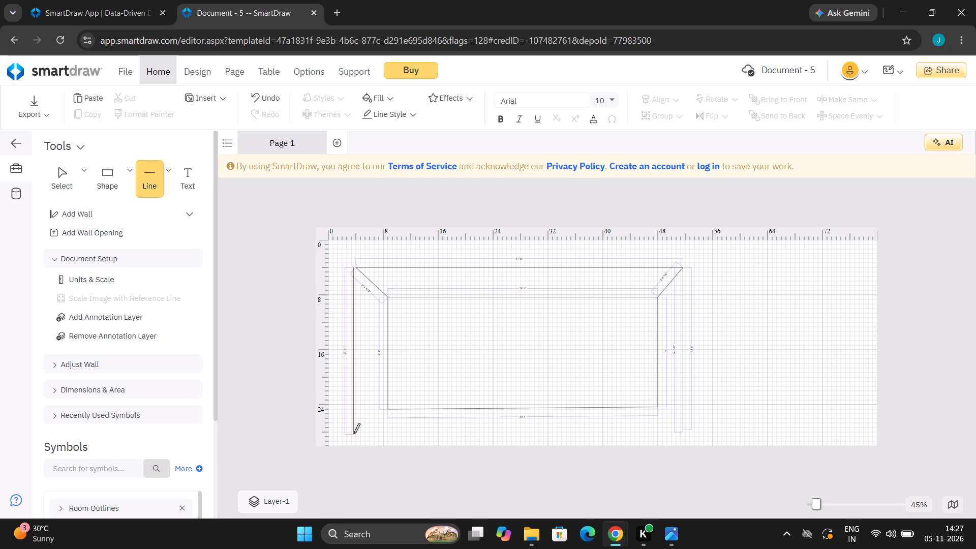
{"action": "left_click_drag", "start_coordinate": [354, 433], "coordinate": [386, 411]}
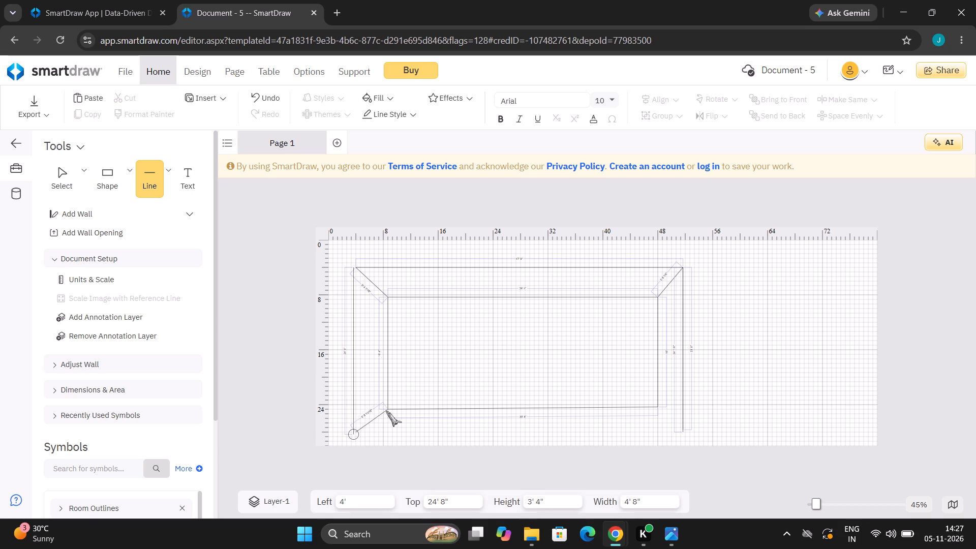
{"action": "left_click_drag", "start_coordinate": [386, 411], "coordinate": [388, 407]}
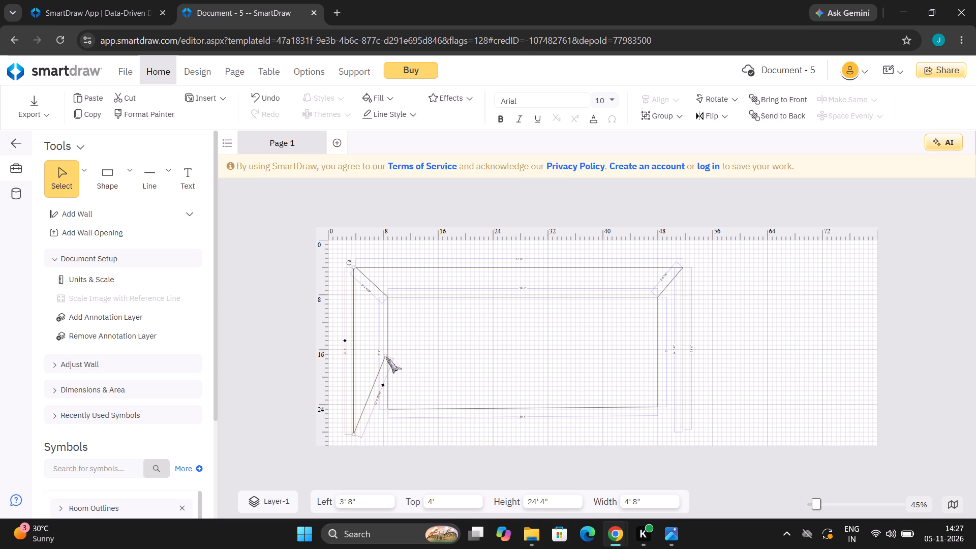
Move the new slanted line's inner end down onto the body's lower-left corner and deselect the line.
{"action": "left_click_drag", "start_coordinate": [386, 357], "coordinate": [390, 388]}
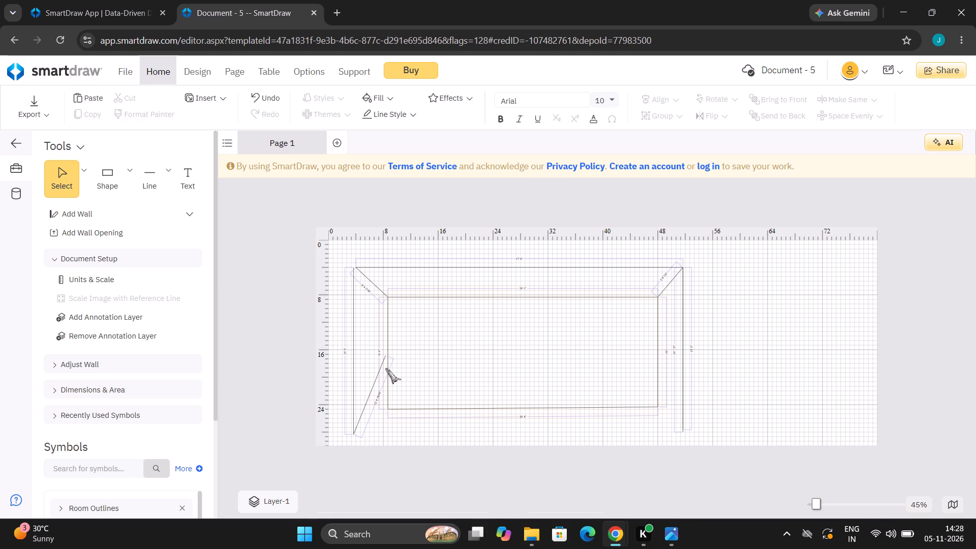
{"action": "left_click", "coordinate": [384, 357]}
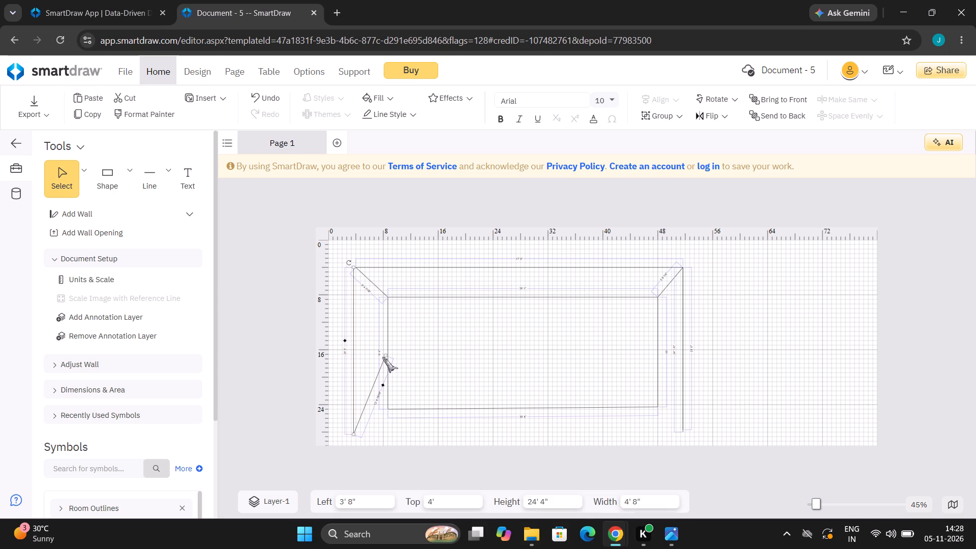
{"action": "left_click", "coordinate": [385, 353]}
{"action": "left_click", "coordinate": [374, 384]}
{"action": "left_click_drag", "start_coordinate": [385, 354], "coordinate": [380, 411]}
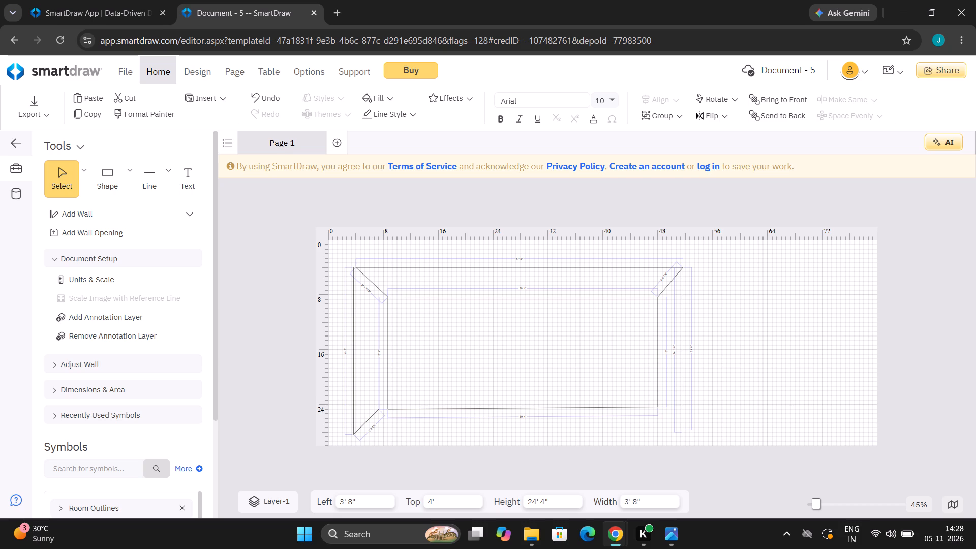
{"action": "left_click_drag", "start_coordinate": [380, 411], "coordinate": [387, 409]}
{"action": "left_click", "coordinate": [435, 358]}
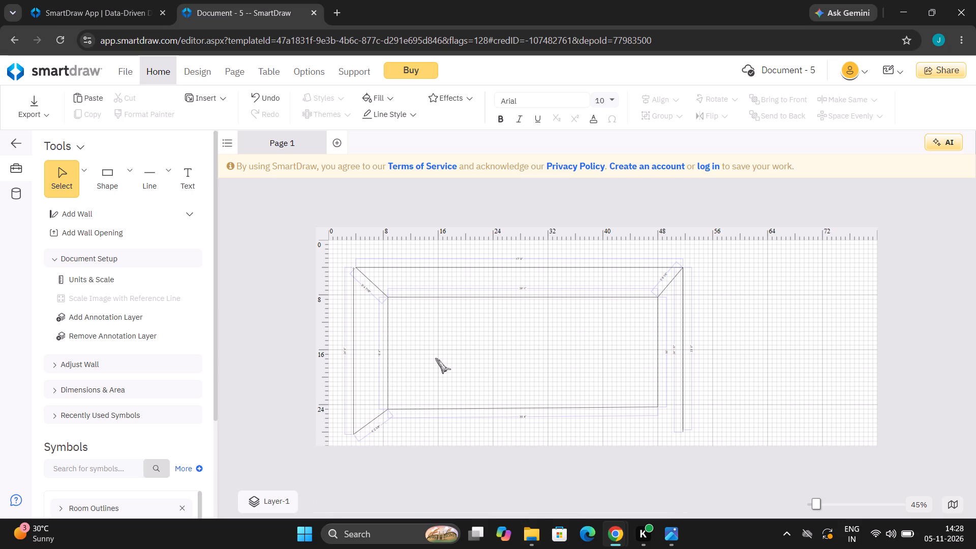
{"action": "left_click", "coordinate": [471, 429]}
{"action": "left_click", "coordinate": [348, 322]}
{"action": "left_click_drag", "start_coordinate": [348, 322], "coordinate": [256, 298]}
Draw a slanted line about 5' 2 1/2" long from the body's lower-right corner to the lower end of the right outer side, and deselect it.
{"action": "left_click", "coordinate": [155, 182]}
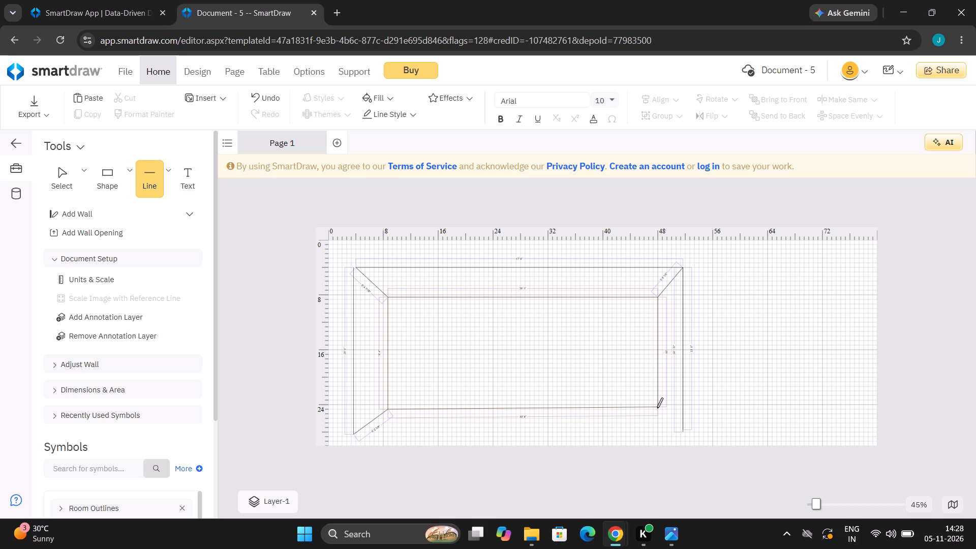
{"action": "left_click_drag", "start_coordinate": [657, 408], "coordinate": [686, 434]}
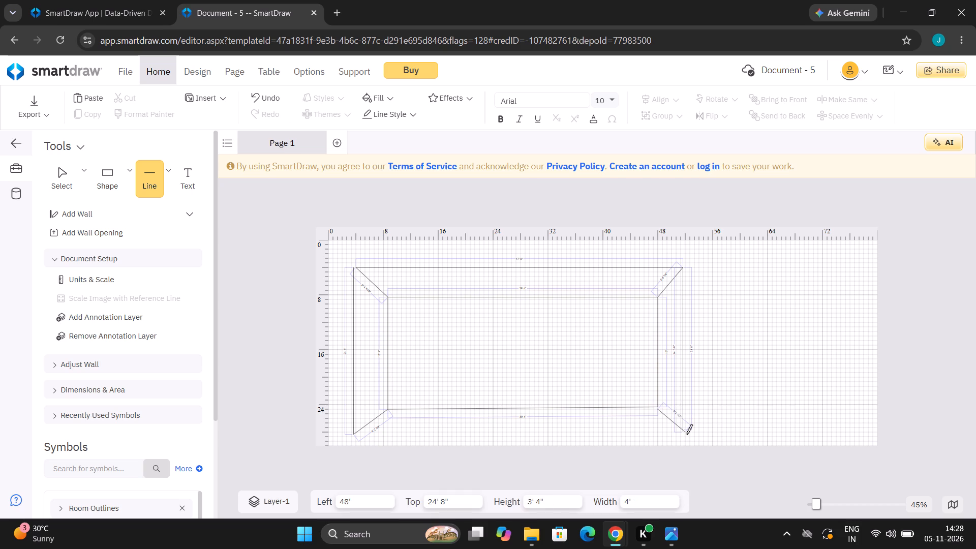
{"action": "left_click_drag", "start_coordinate": [686, 434], "coordinate": [685, 432]}
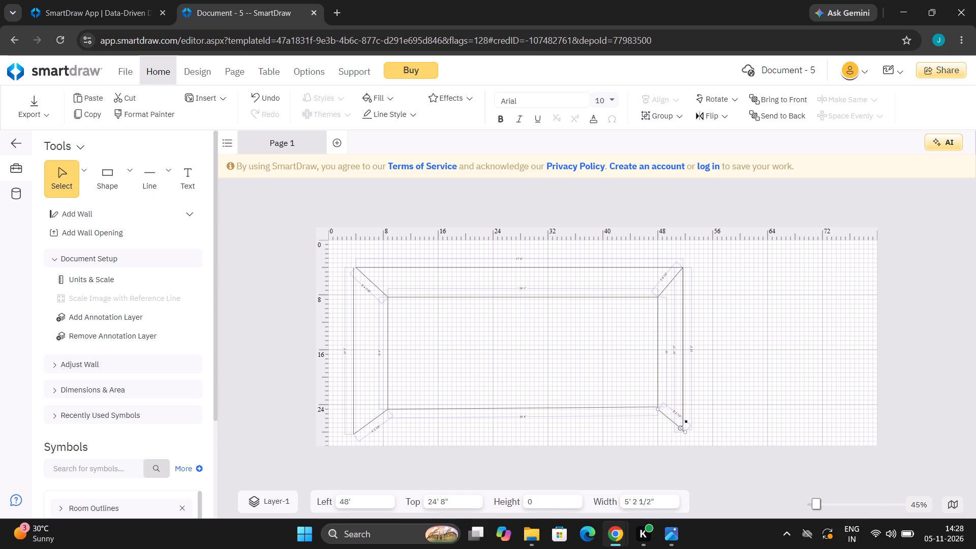
{"action": "left_click", "coordinate": [725, 388]}
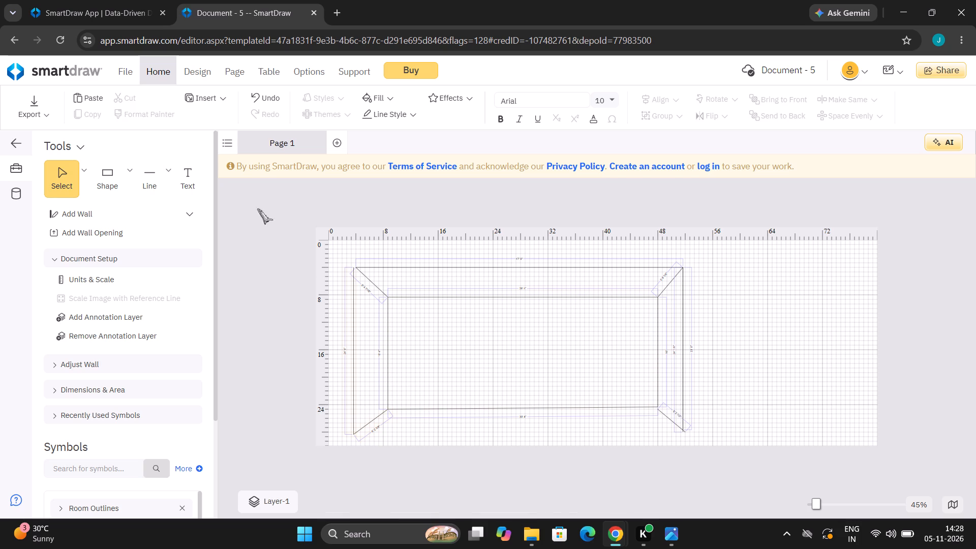
Draw a horizontal line about 5' long from the body's upper-left corner to the left outer side line, and deselect it.
{"action": "left_click", "coordinate": [150, 169]}
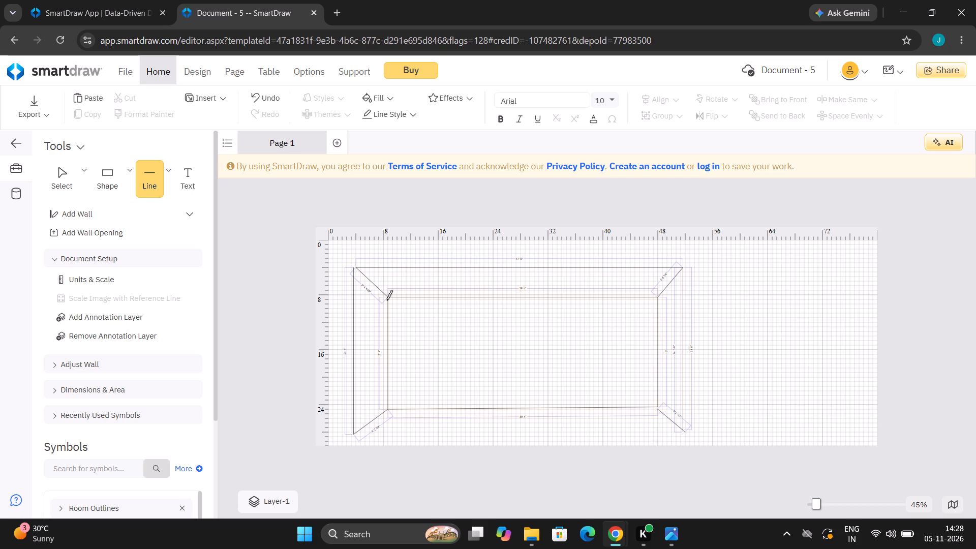
{"action": "left_click_drag", "start_coordinate": [386, 298], "coordinate": [345, 296]}
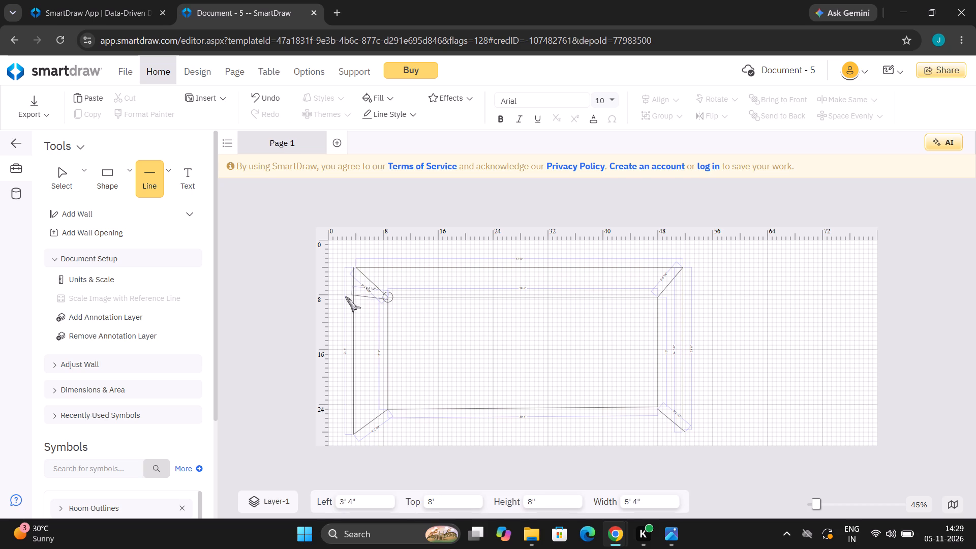
{"action": "left_click_drag", "start_coordinate": [345, 296], "coordinate": [355, 298]}
{"action": "left_click_drag", "start_coordinate": [355, 298], "coordinate": [356, 298]}
{"action": "left_click", "coordinate": [363, 334]}
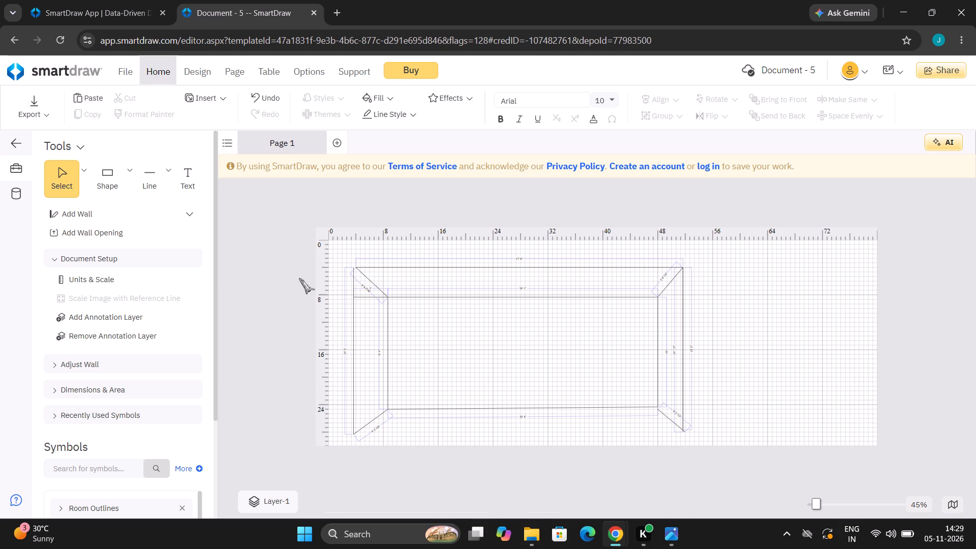
Draw a horizontal line about 3' 8" long from the body's upper-right corner to the right outer side line, and deselect it.
{"action": "left_click_drag", "start_coordinate": [152, 174], "coordinate": [337, 291]}
{"action": "left_click", "coordinate": [158, 175]}
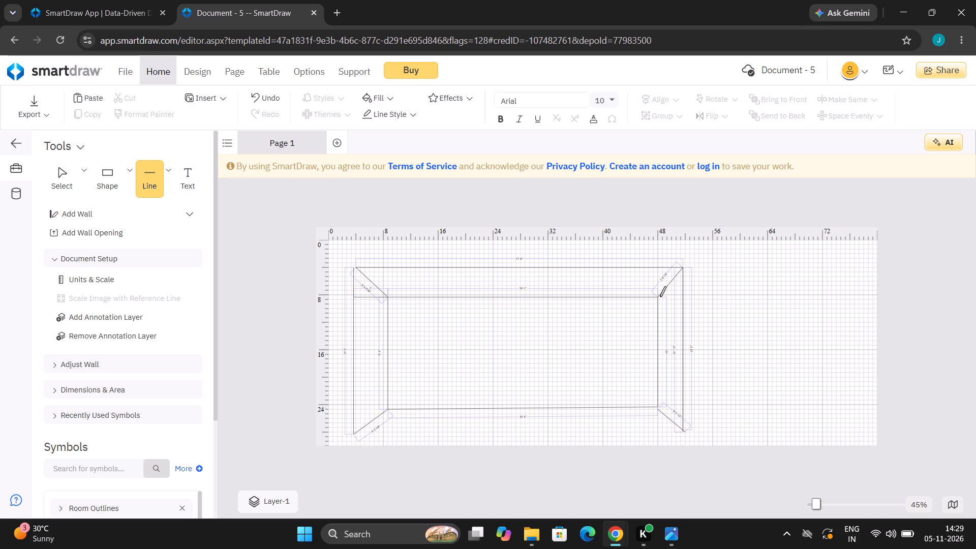
{"action": "left_click_drag", "start_coordinate": [660, 297], "coordinate": [683, 296]}
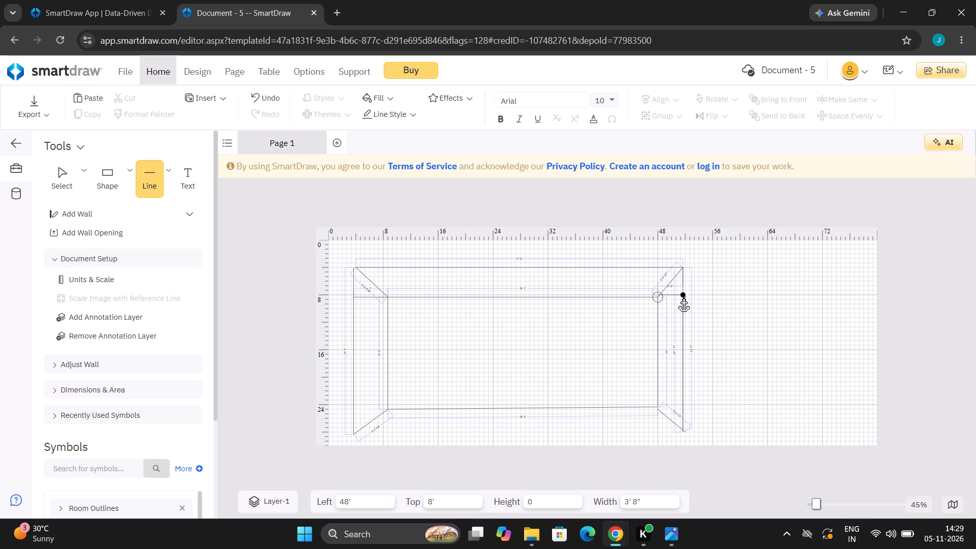
{"action": "left_click_drag", "start_coordinate": [683, 296], "coordinate": [681, 295]}
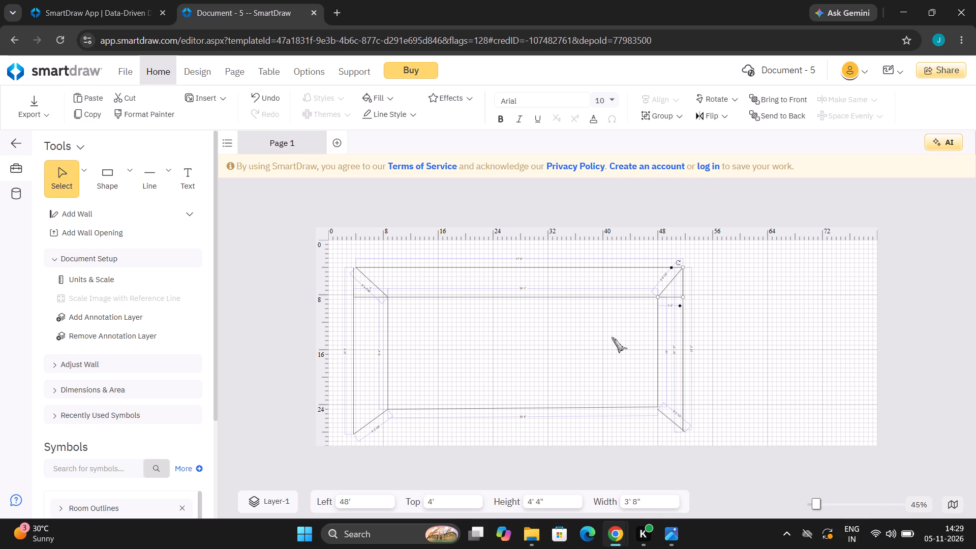
{"action": "left_click", "coordinate": [612, 337]}
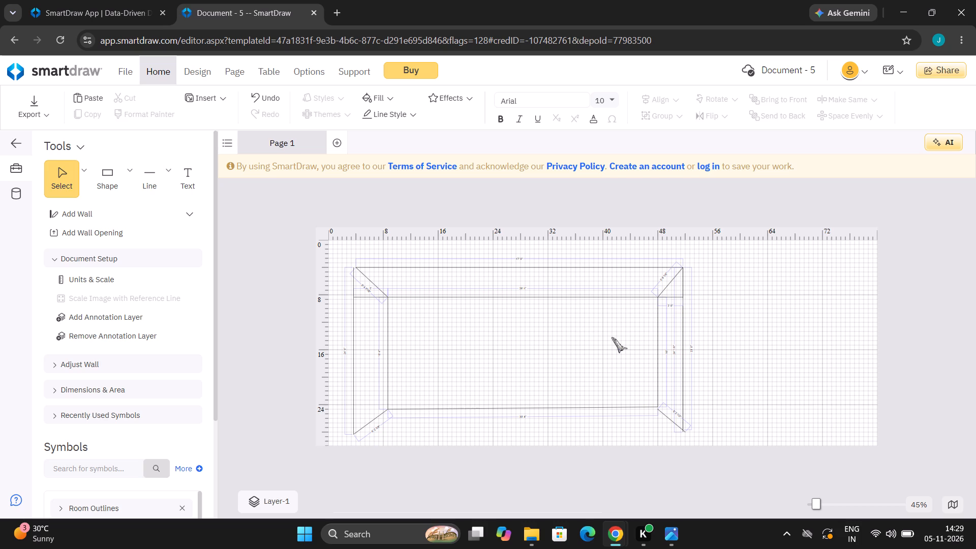
Draw a nearly horizontal line about 48' 4" long between the lower ends of the left and right outer sides, and deselect it.
{"action": "left_click", "coordinate": [145, 191]}
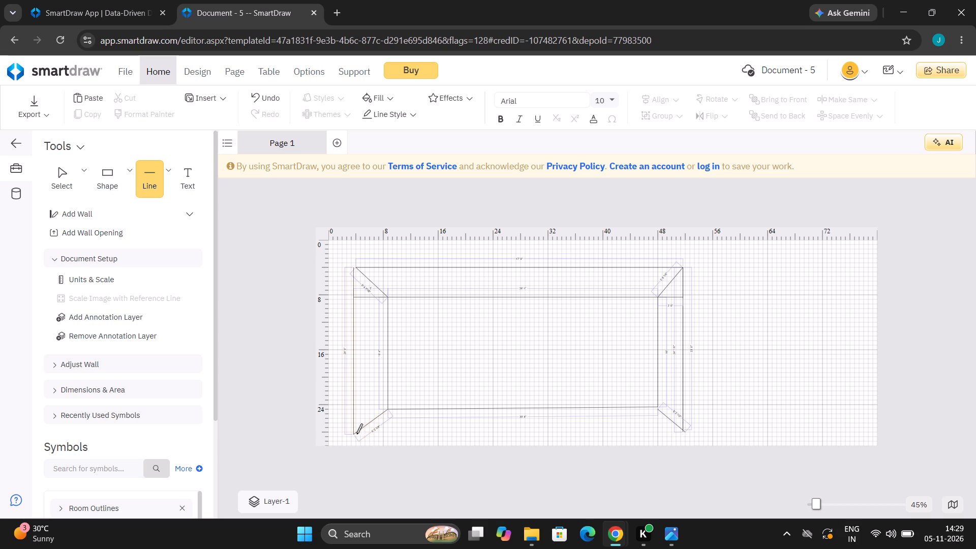
{"action": "left_click_drag", "start_coordinate": [354, 435], "coordinate": [437, 432]}
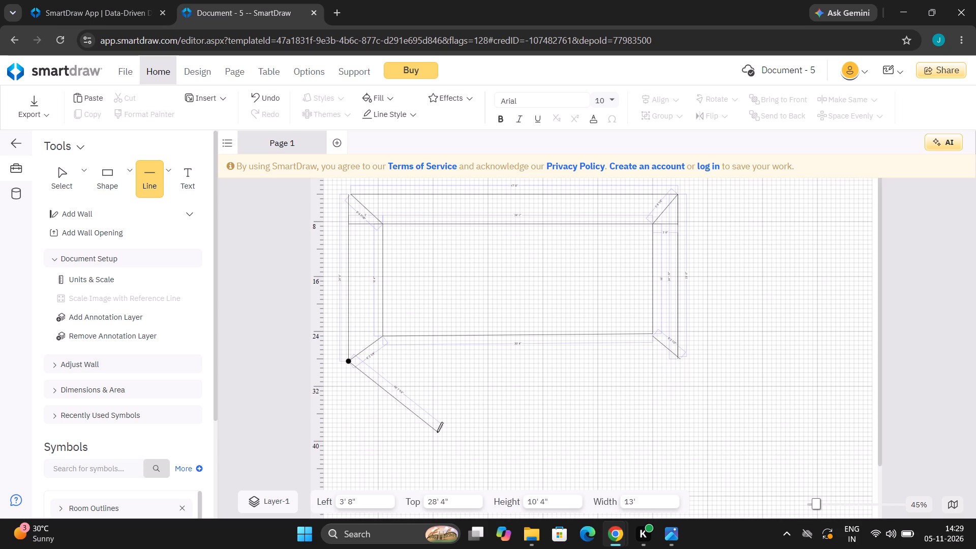
{"action": "left_click_drag", "start_coordinate": [437, 432], "coordinate": [612, 394]}
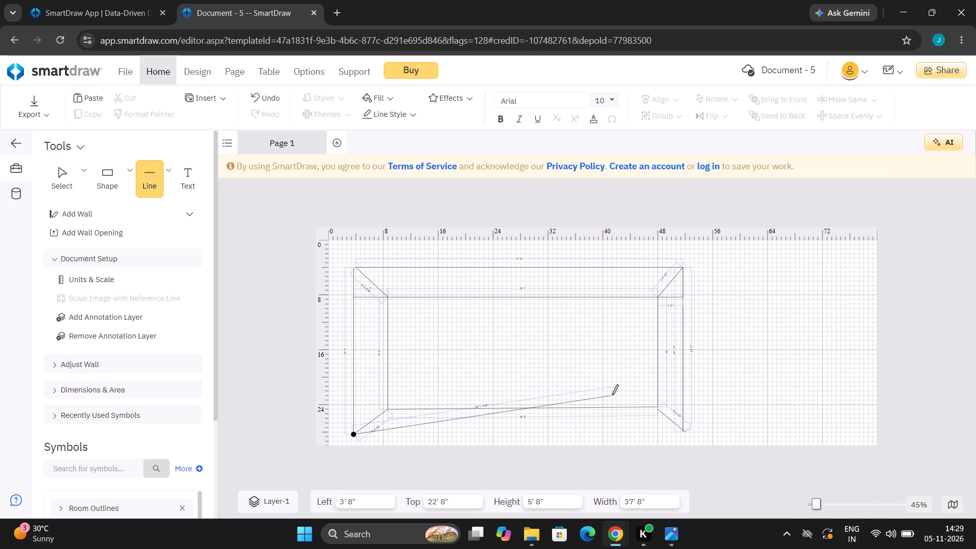
{"action": "left_click_drag", "start_coordinate": [612, 394], "coordinate": [660, 426]}
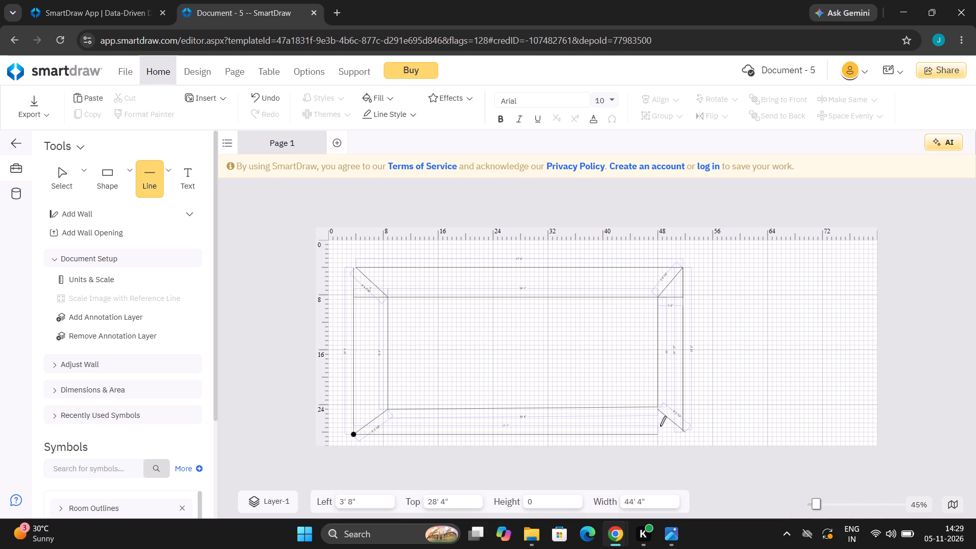
{"action": "left_click_drag", "start_coordinate": [660, 426], "coordinate": [678, 424]}
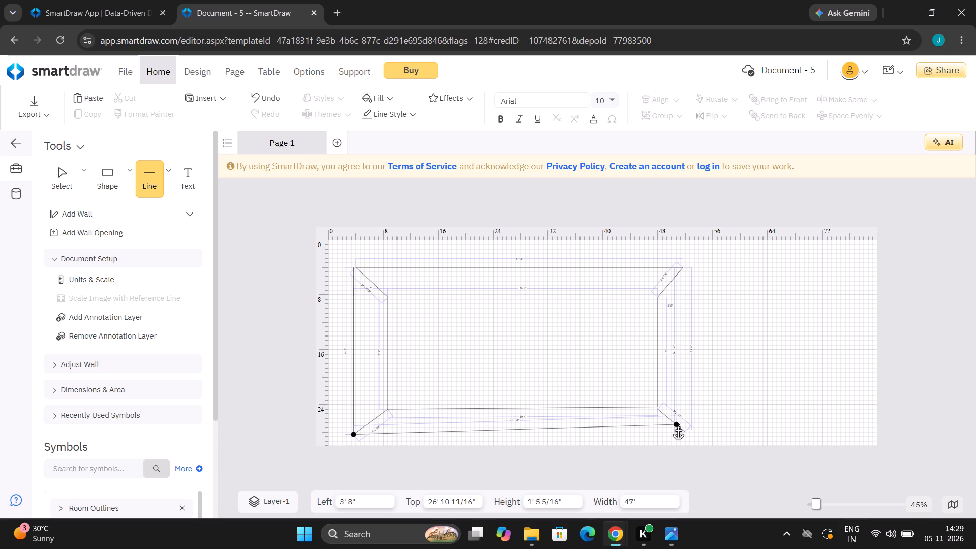
{"action": "left_click_drag", "start_coordinate": [678, 424], "coordinate": [684, 429]}
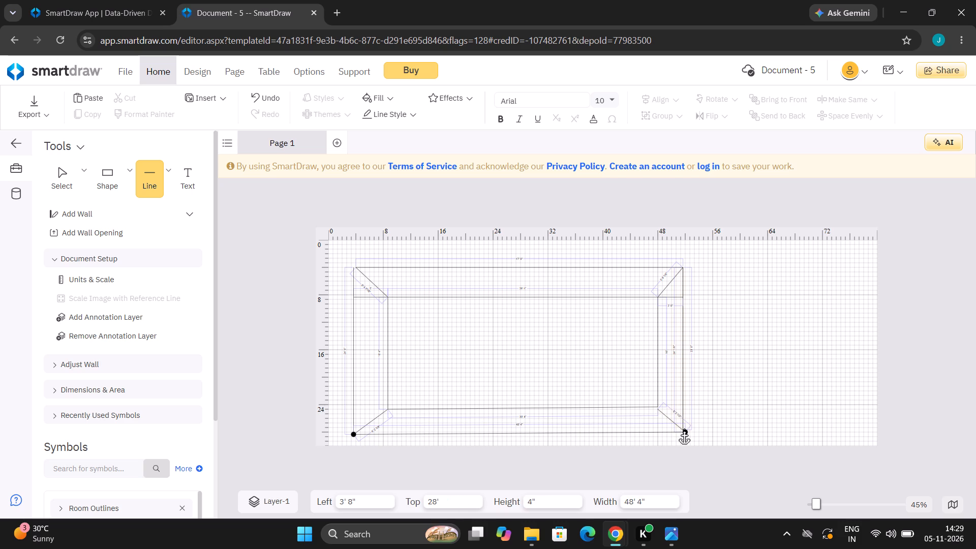
{"action": "left_click_drag", "start_coordinate": [684, 429], "coordinate": [683, 430]}
{"action": "left_click", "coordinate": [715, 368]}
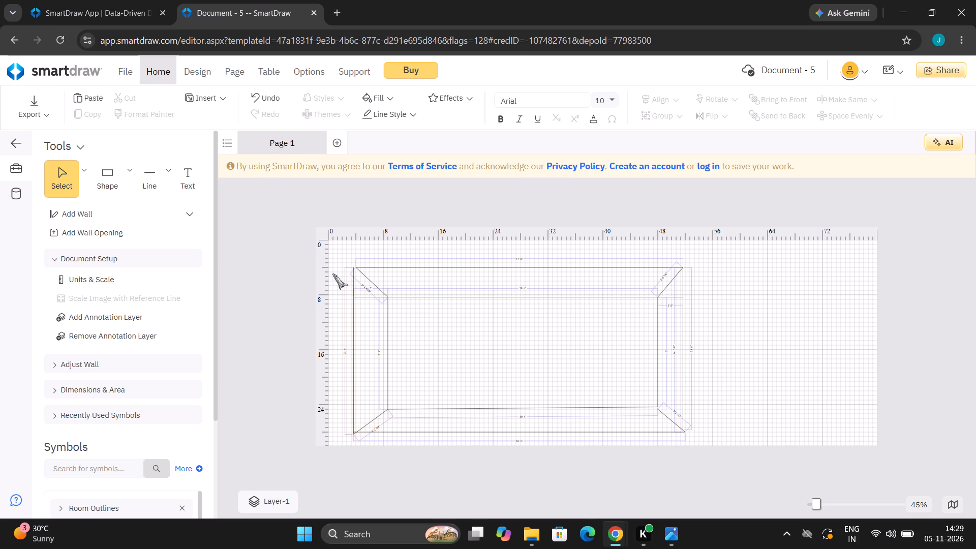
Draw a vertical line about 3' 4" long from the body's lower-right corner down to the outer bottom edge, and deselect it.
{"action": "left_click", "coordinate": [157, 172]}
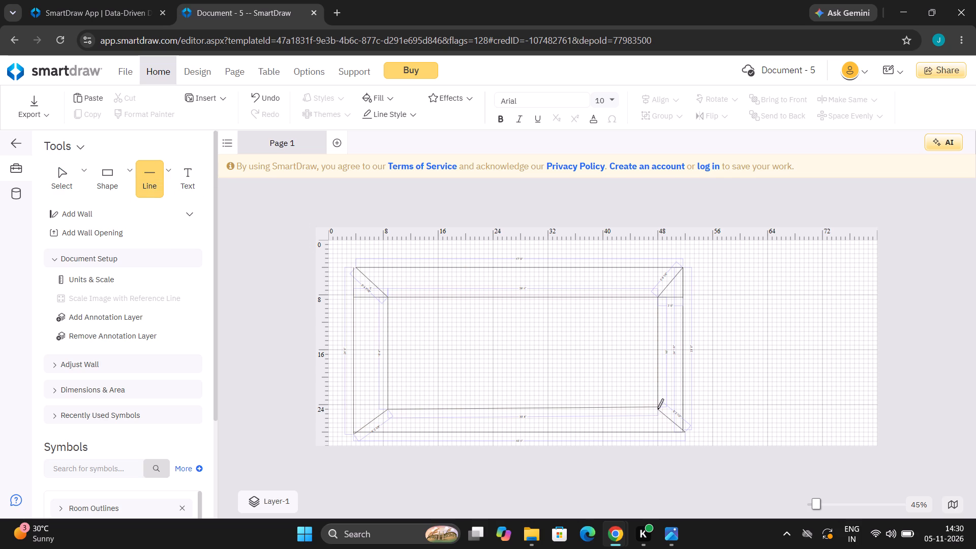
{"action": "left_click_drag", "start_coordinate": [657, 409], "coordinate": [663, 431]}
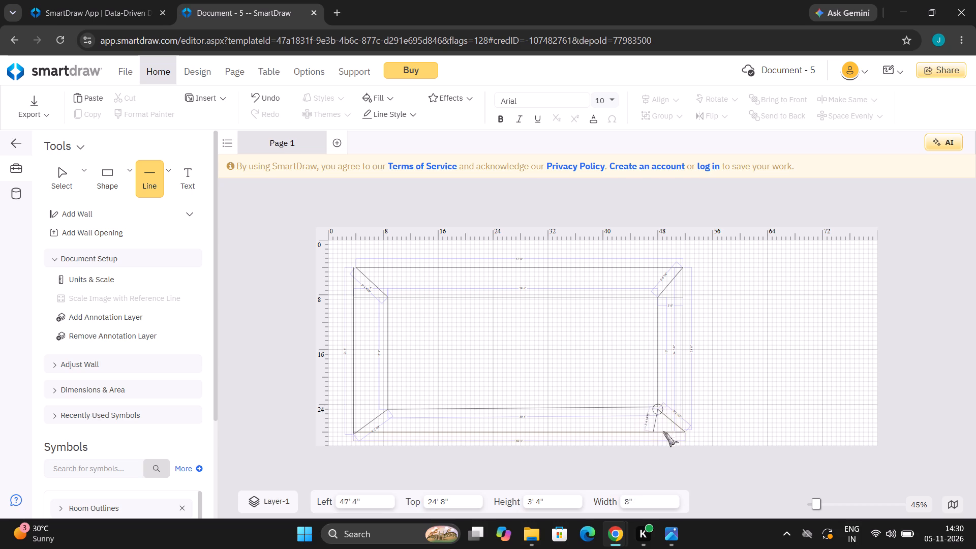
{"action": "left_click_drag", "start_coordinate": [663, 431], "coordinate": [659, 434]}
{"action": "left_click_drag", "start_coordinate": [659, 434], "coordinate": [659, 434]}
{"action": "left_click", "coordinate": [568, 380]}
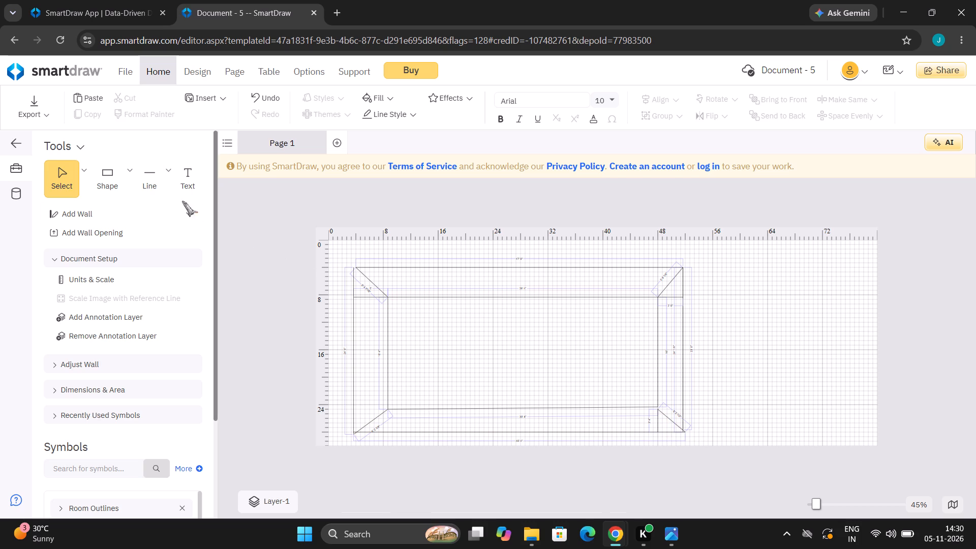
Draw a vertical line about 4' long from the body's lower-left corner down to the outer bottom edge, and deselect it.
{"action": "left_click_drag", "start_coordinate": [150, 175], "coordinate": [284, 277]}
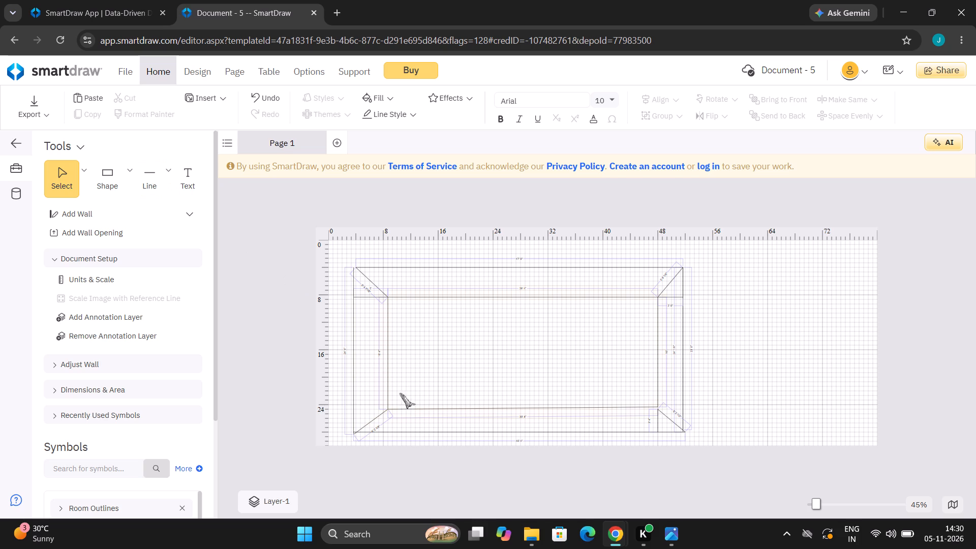
{"action": "left_click", "coordinate": [146, 173]}
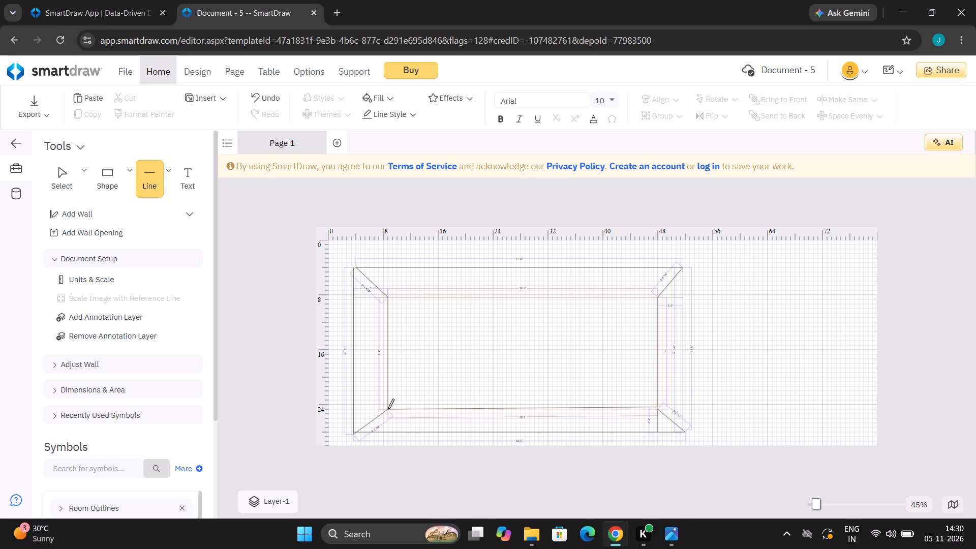
{"action": "left_click_drag", "start_coordinate": [388, 409], "coordinate": [385, 437]}
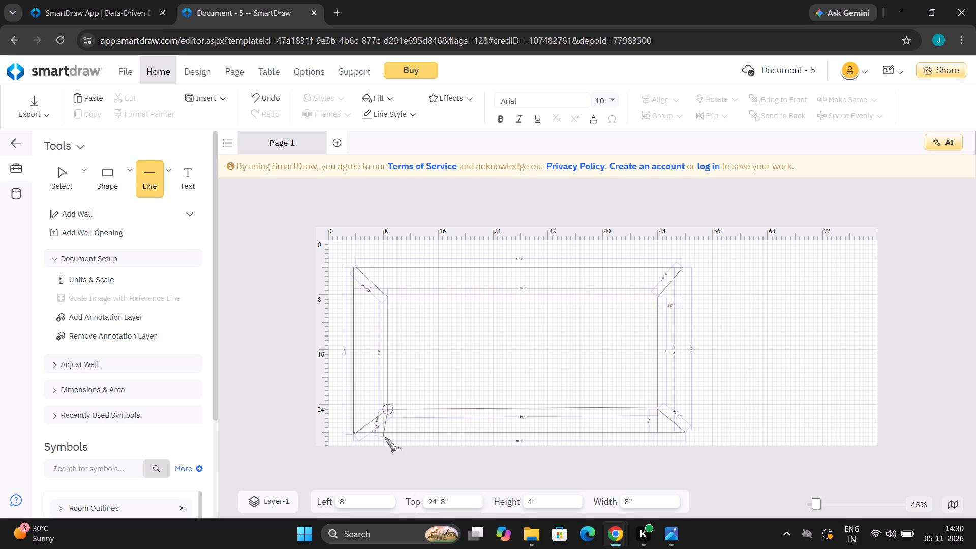
{"action": "left_click_drag", "start_coordinate": [385, 437], "coordinate": [387, 435]}
{"action": "left_click_drag", "start_coordinate": [387, 435], "coordinate": [387, 436]}
{"action": "left_click", "coordinate": [496, 343]}
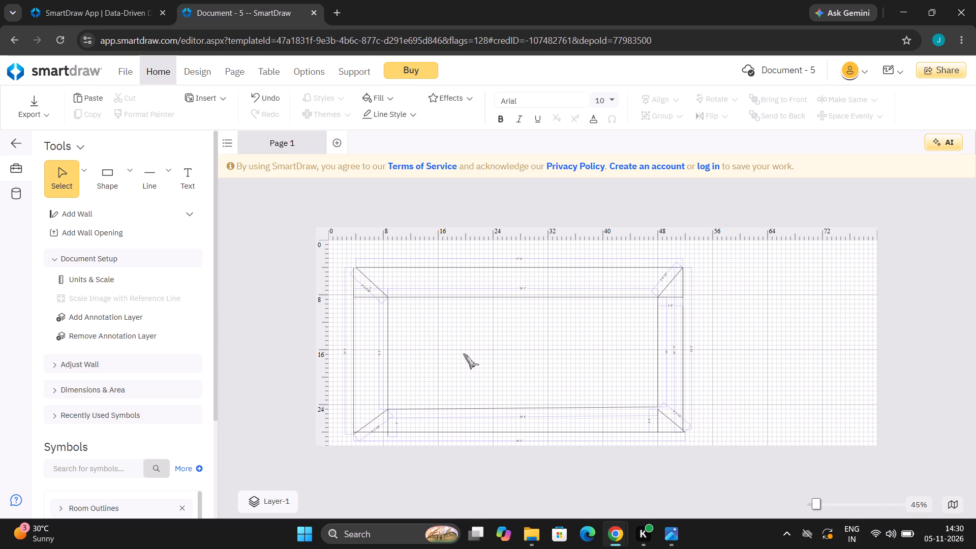
{"action": "left_click", "coordinate": [432, 288]}
{"action": "left_click", "coordinate": [372, 217]}
Draw a vertical line about 4' long from the middle of the outer top edge down towards the body's top edge, and deselect it.
{"action": "left_click", "coordinate": [149, 177]}
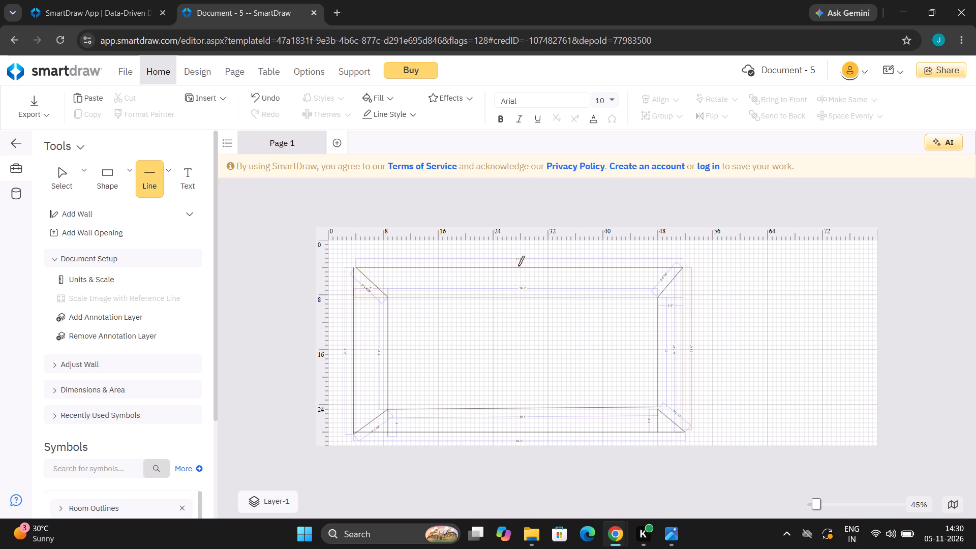
{"action": "left_click_drag", "start_coordinate": [518, 268], "coordinate": [519, 290]}
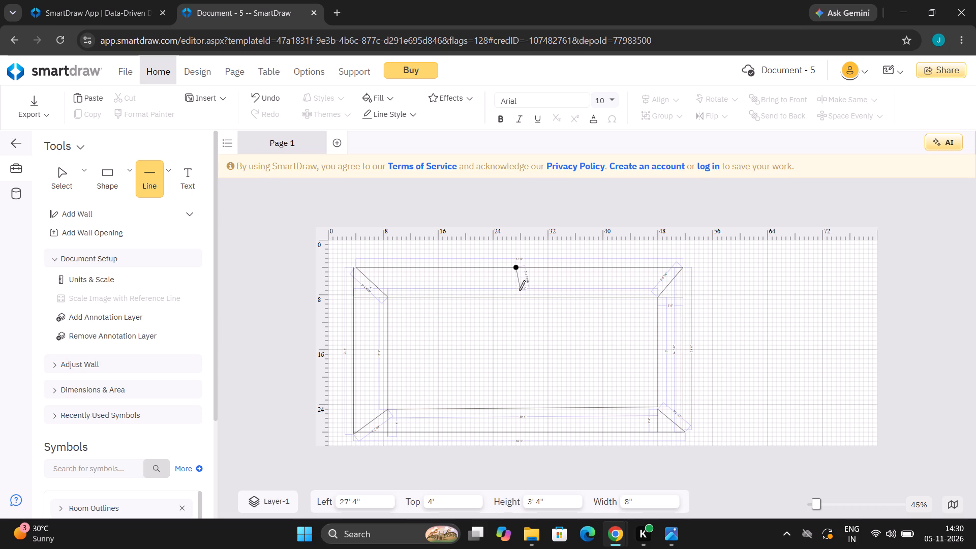
{"action": "left_click_drag", "start_coordinate": [519, 290], "coordinate": [516, 300]}
{"action": "left_click_drag", "start_coordinate": [516, 300], "coordinate": [516, 294]}
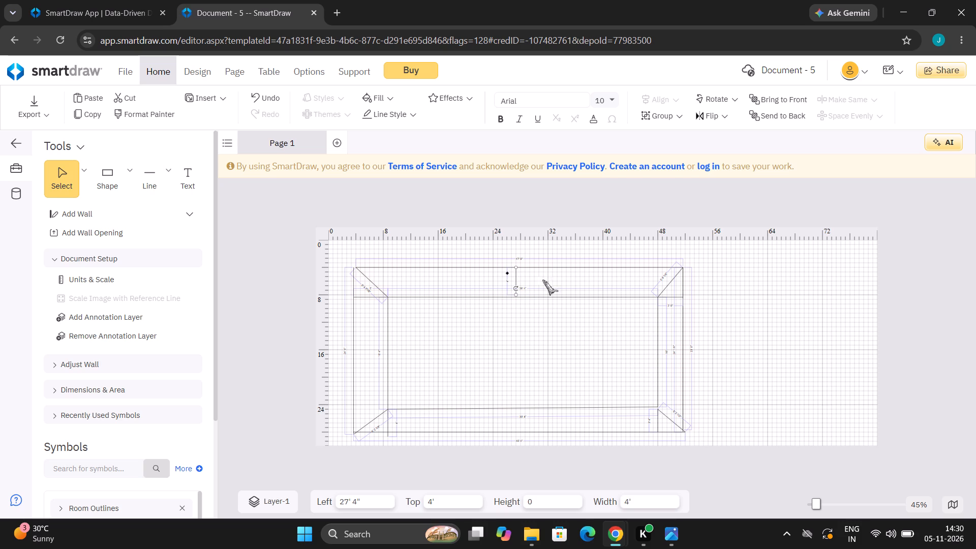
{"action": "left_click", "coordinate": [560, 266]}
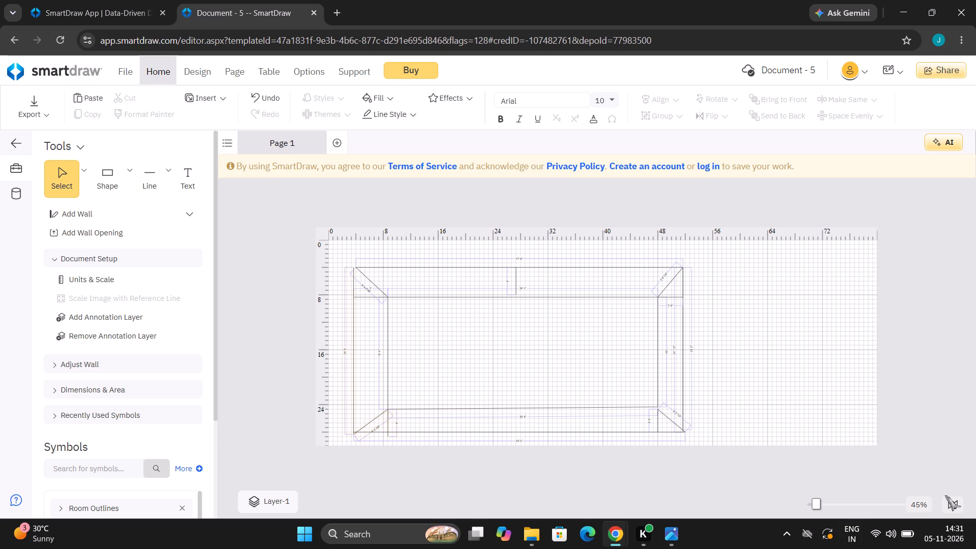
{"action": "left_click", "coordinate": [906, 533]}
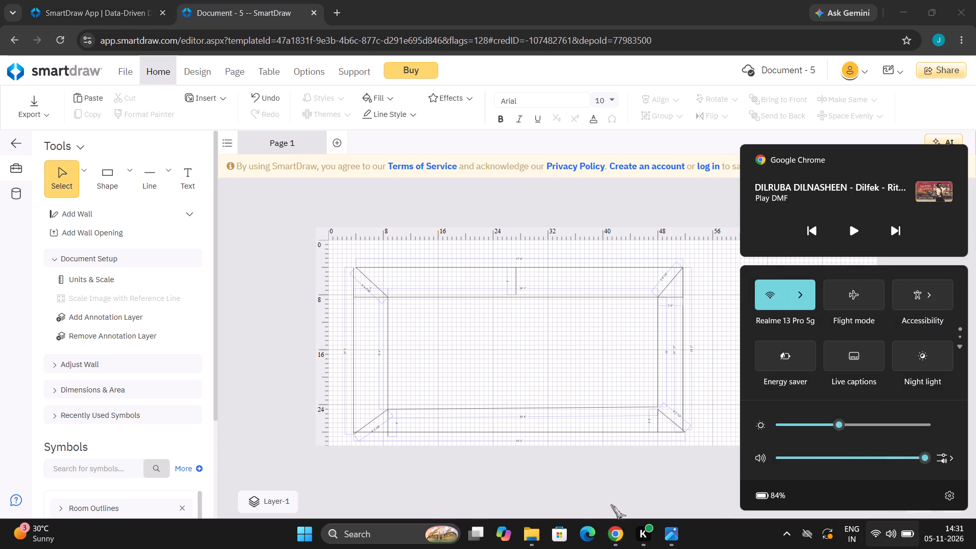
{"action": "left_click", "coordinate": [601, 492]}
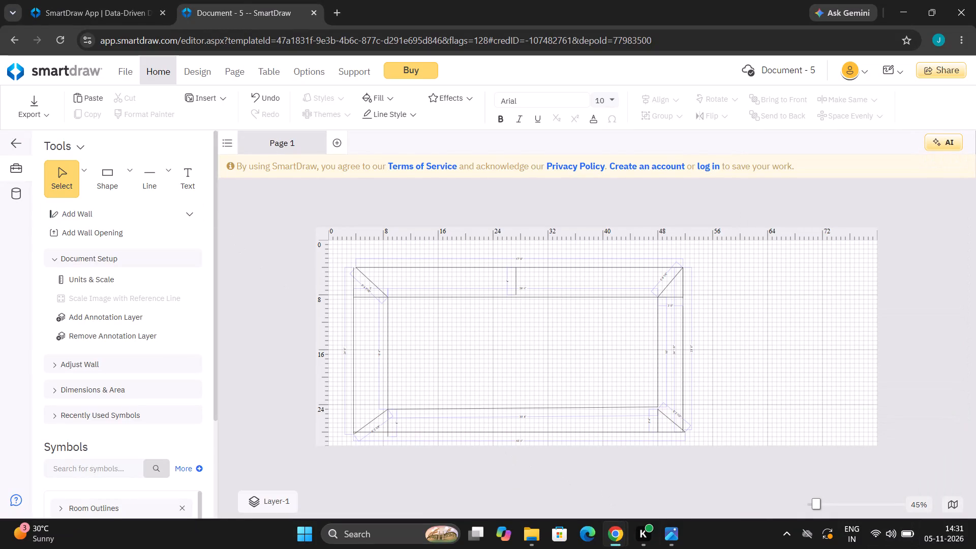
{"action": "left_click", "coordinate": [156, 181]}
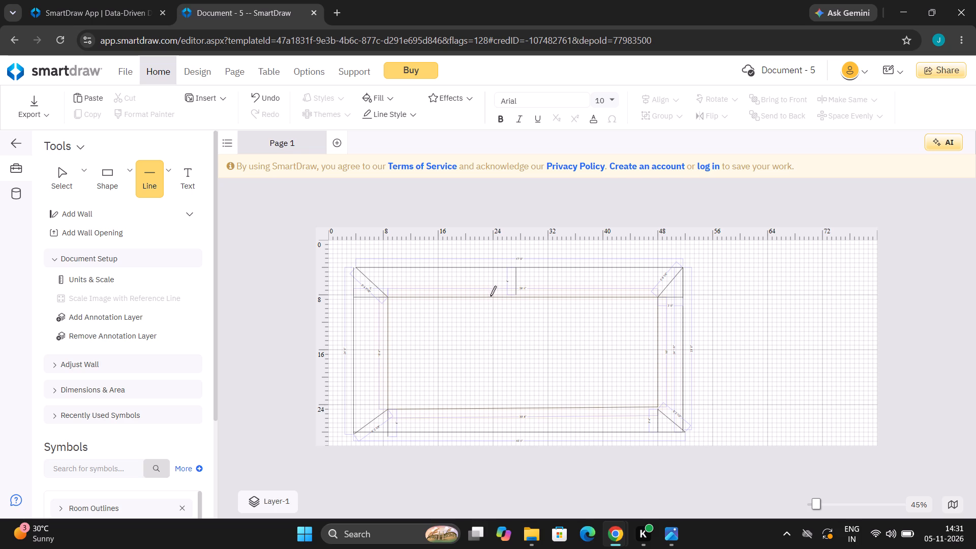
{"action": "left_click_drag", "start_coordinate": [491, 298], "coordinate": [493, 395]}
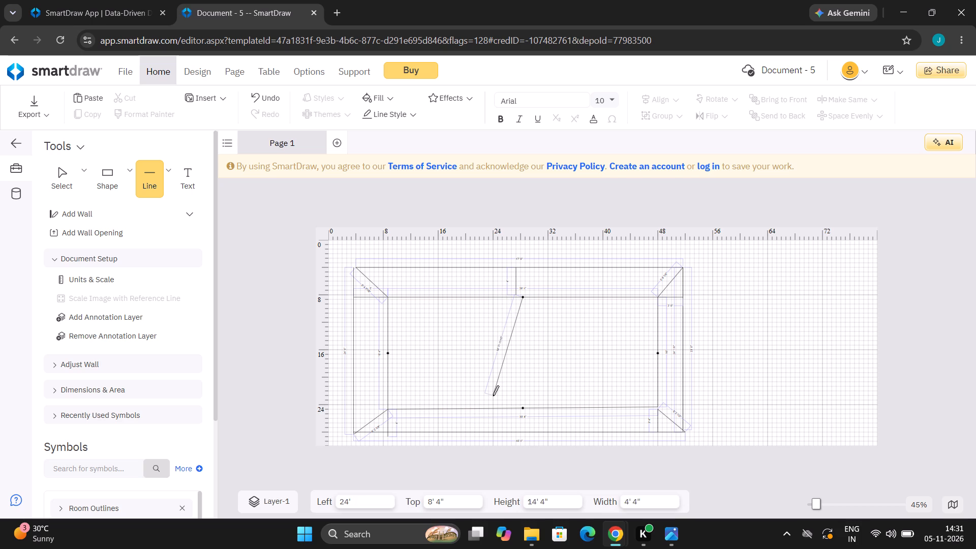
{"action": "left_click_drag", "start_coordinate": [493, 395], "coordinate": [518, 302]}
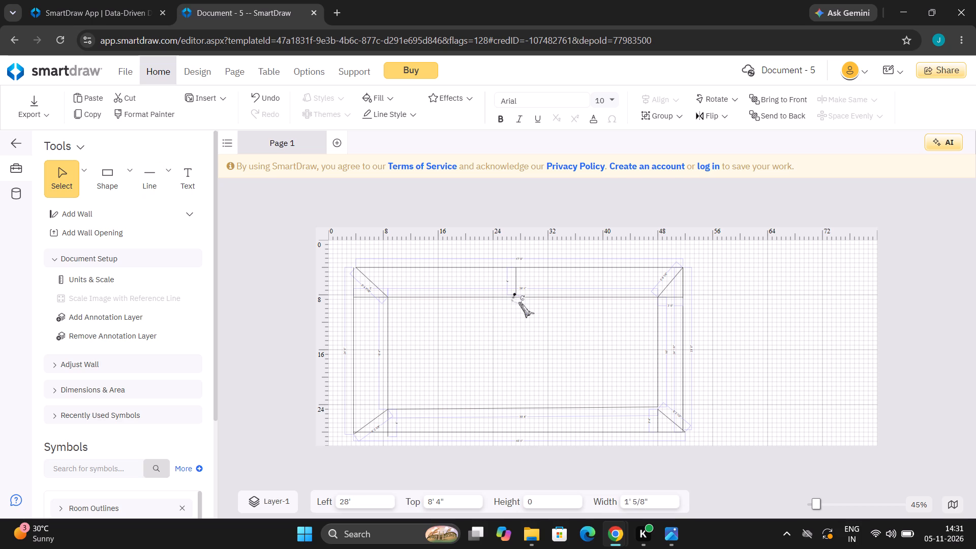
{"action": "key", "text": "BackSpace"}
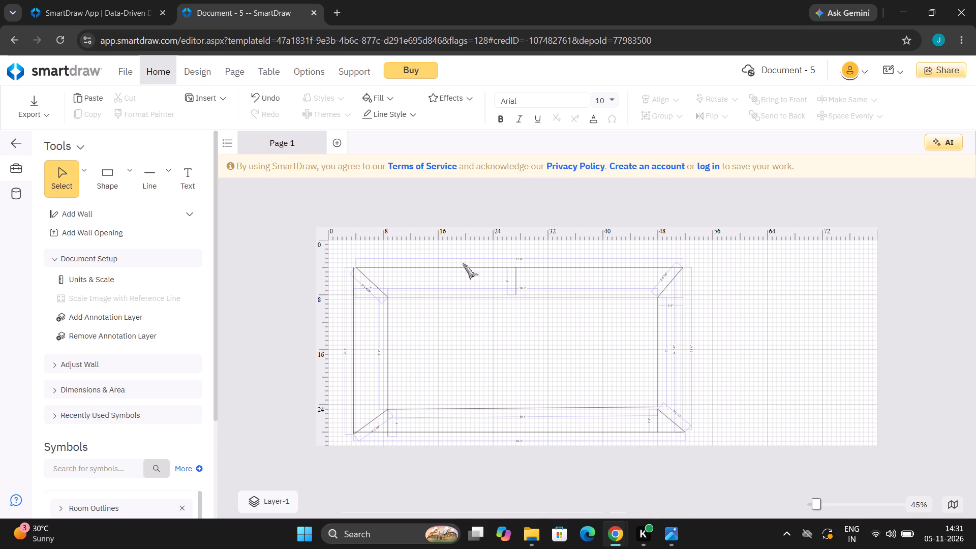
Draw a vertical interior line about 16' 8" long at the 24' mark, from the body's top edge to its bottom edge, and deselect it.
{"action": "left_click_drag", "start_coordinate": [144, 179], "coordinate": [330, 285]}
{"action": "left_click", "coordinate": [149, 178]}
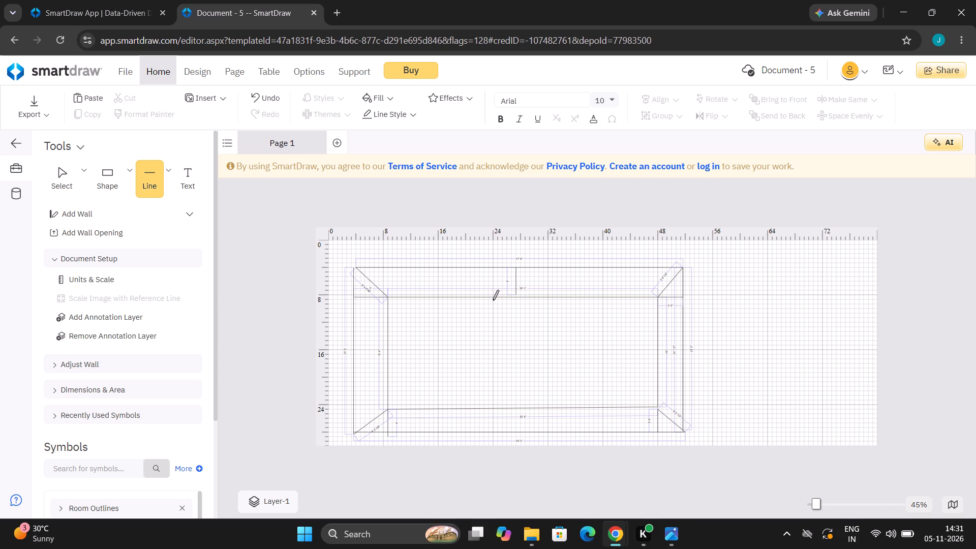
{"action": "left_click_drag", "start_coordinate": [492, 296], "coordinate": [495, 374]}
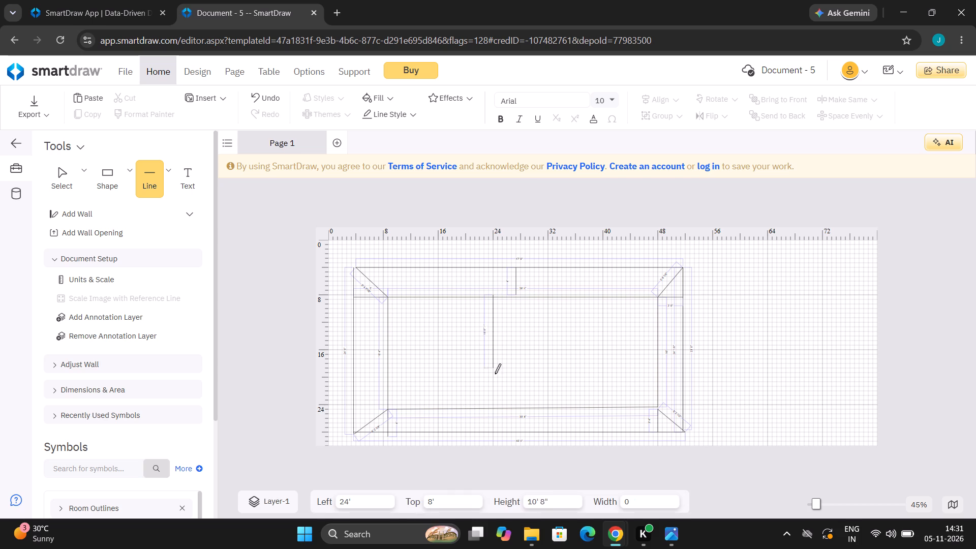
{"action": "left_click_drag", "start_coordinate": [495, 374], "coordinate": [489, 401]}
{"action": "left_click_drag", "start_coordinate": [489, 401], "coordinate": [489, 405]}
{"action": "left_click_drag", "start_coordinate": [489, 405], "coordinate": [486, 406]}
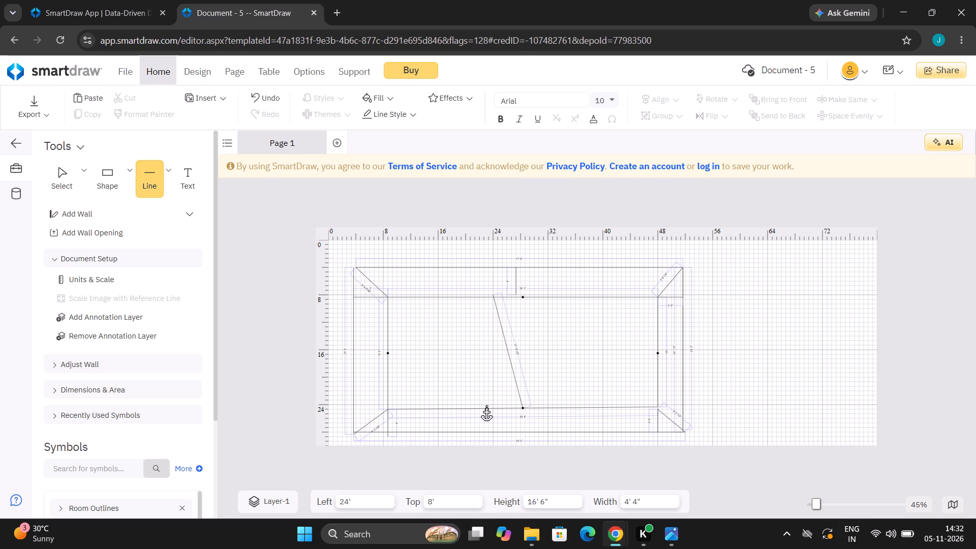
{"action": "left_click_drag", "start_coordinate": [486, 406], "coordinate": [487, 405]}
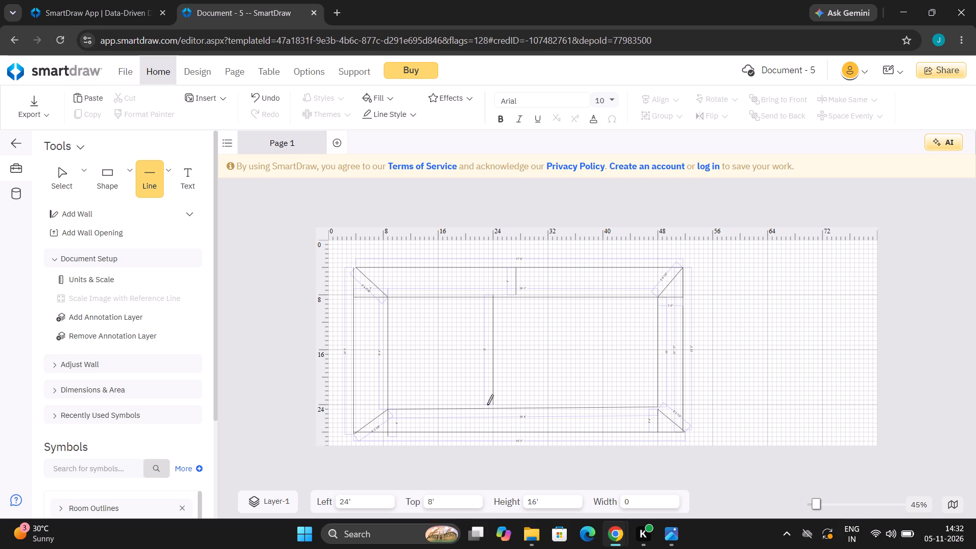
{"action": "left_click_drag", "start_coordinate": [487, 405], "coordinate": [489, 405]}
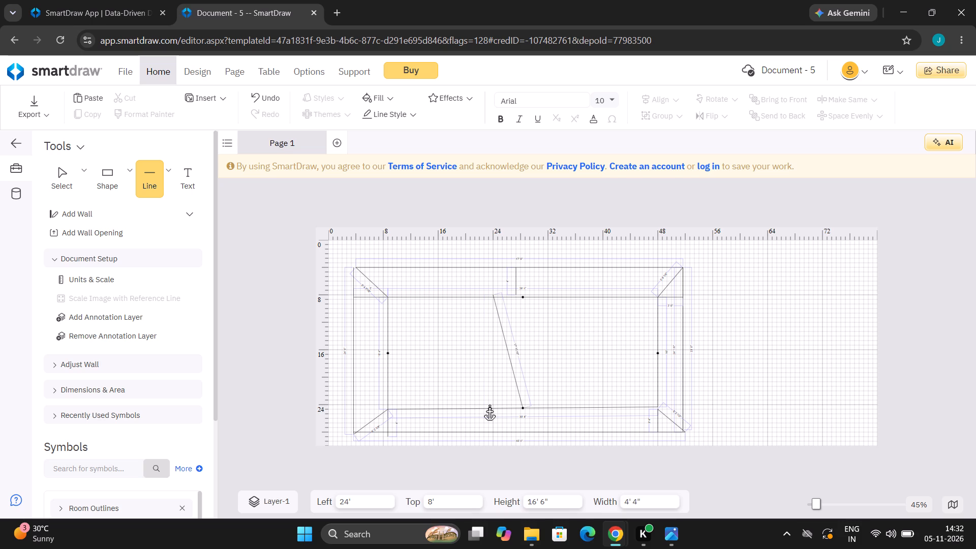
{"action": "left_click_drag", "start_coordinate": [489, 405], "coordinate": [493, 416]}
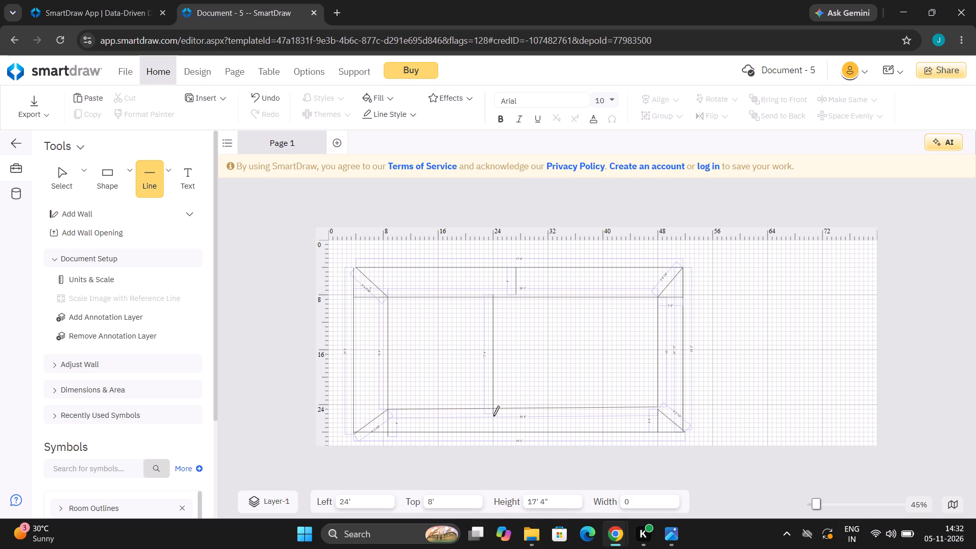
{"action": "left_click_drag", "start_coordinate": [493, 416], "coordinate": [492, 407]}
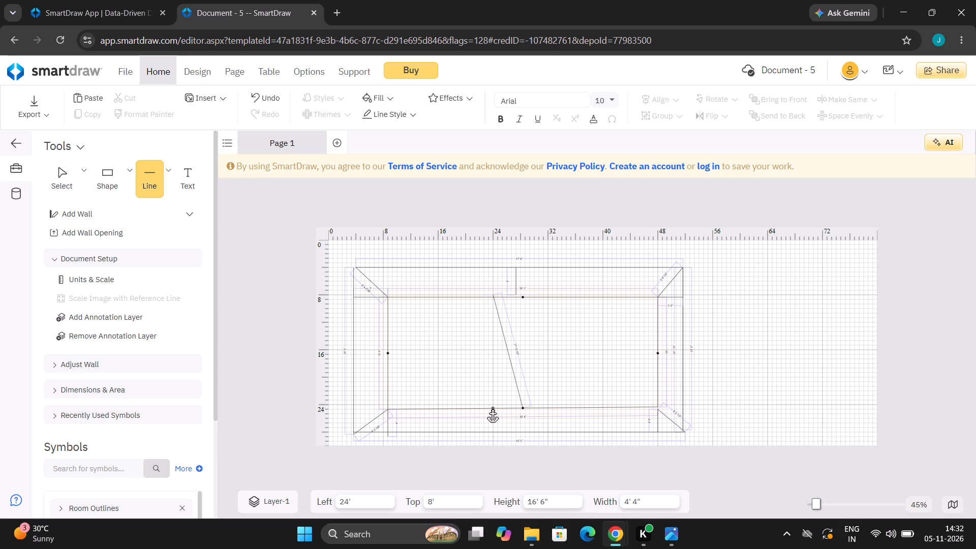
{"action": "left_click_drag", "start_coordinate": [492, 407], "coordinate": [488, 410]}
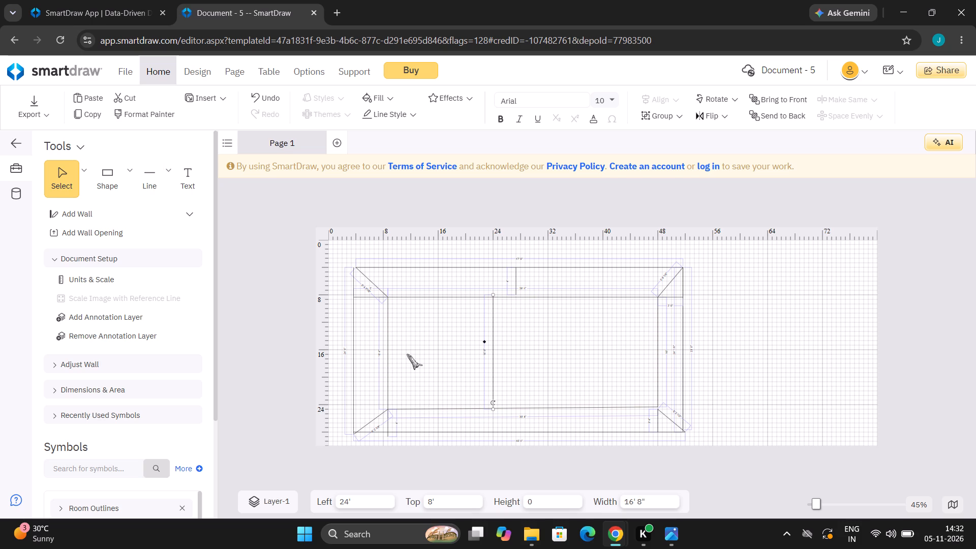
{"action": "left_click", "coordinate": [407, 354]}
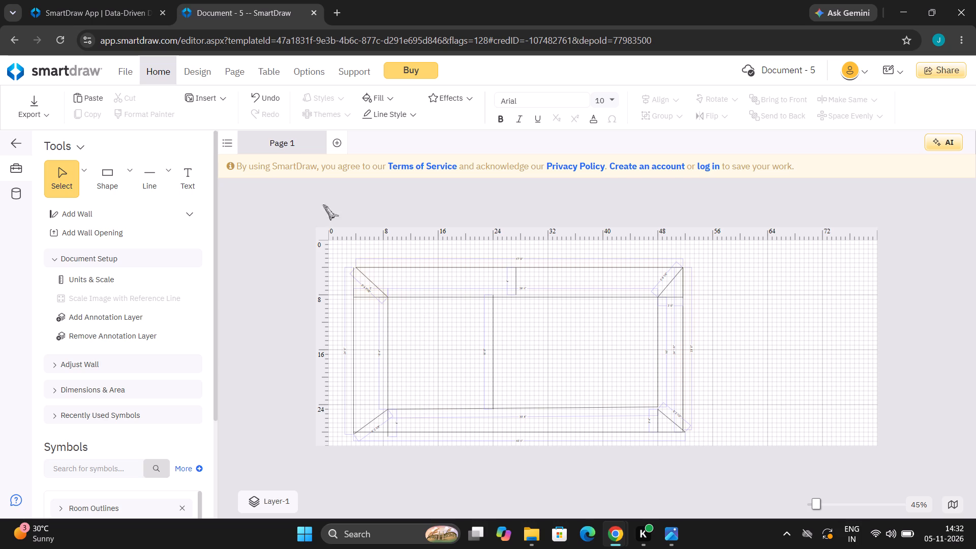
Draw a vertical interior line about 16' long at the 32' mark, from the body's top edge down towards its bottom edge, and deselect it.
{"action": "left_click", "coordinate": [150, 172]}
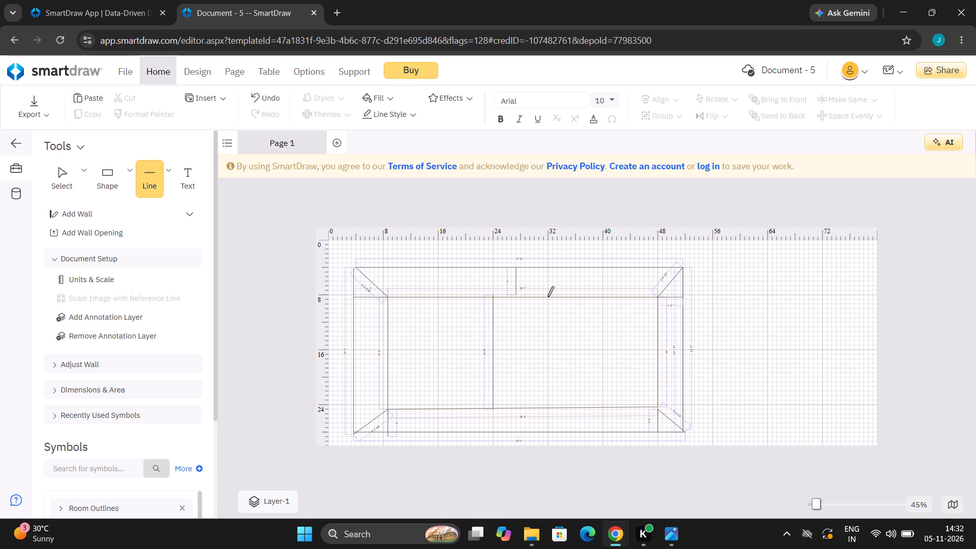
{"action": "left_click_drag", "start_coordinate": [547, 296], "coordinate": [550, 348]}
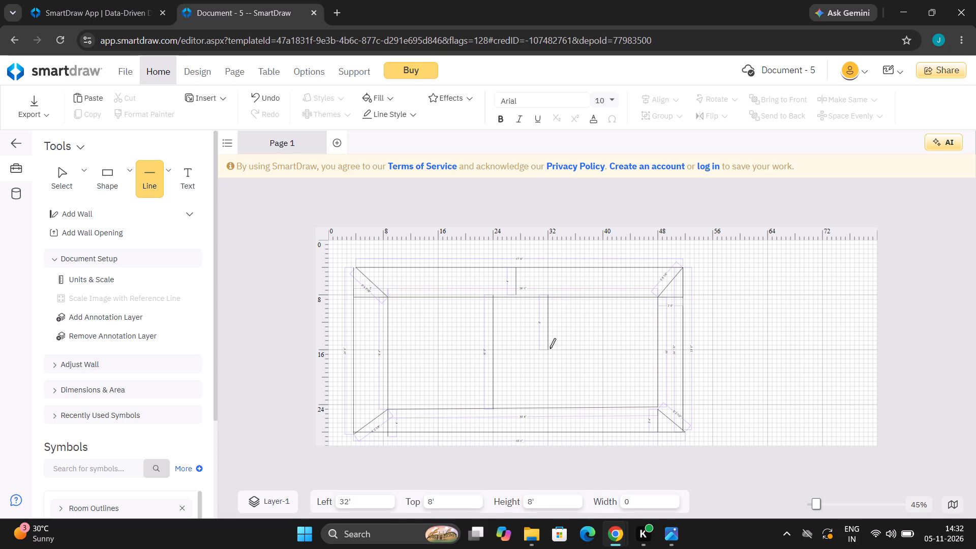
{"action": "left_click_drag", "start_coordinate": [550, 348], "coordinate": [550, 404]}
{"action": "left_click_drag", "start_coordinate": [550, 404], "coordinate": [551, 404]}
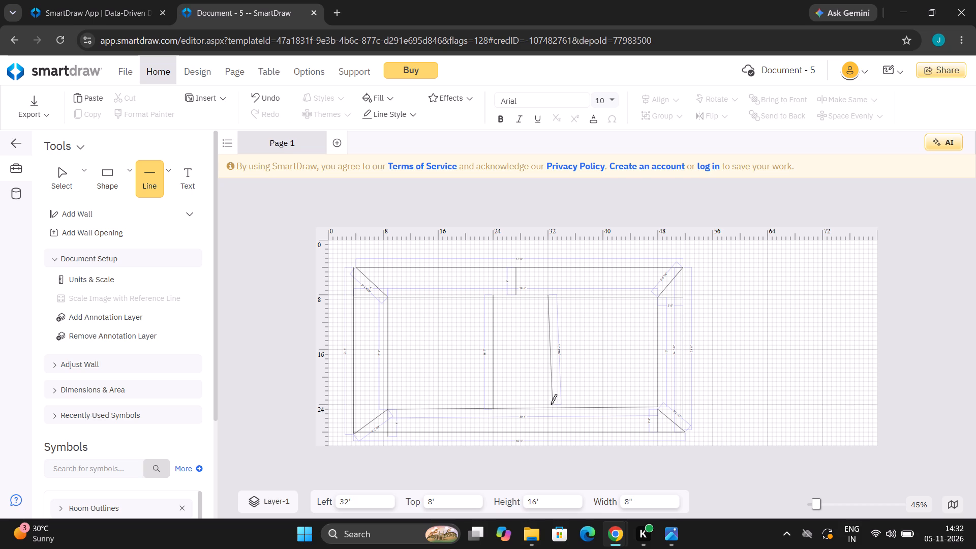
{"action": "left_click_drag", "start_coordinate": [551, 404], "coordinate": [559, 404]}
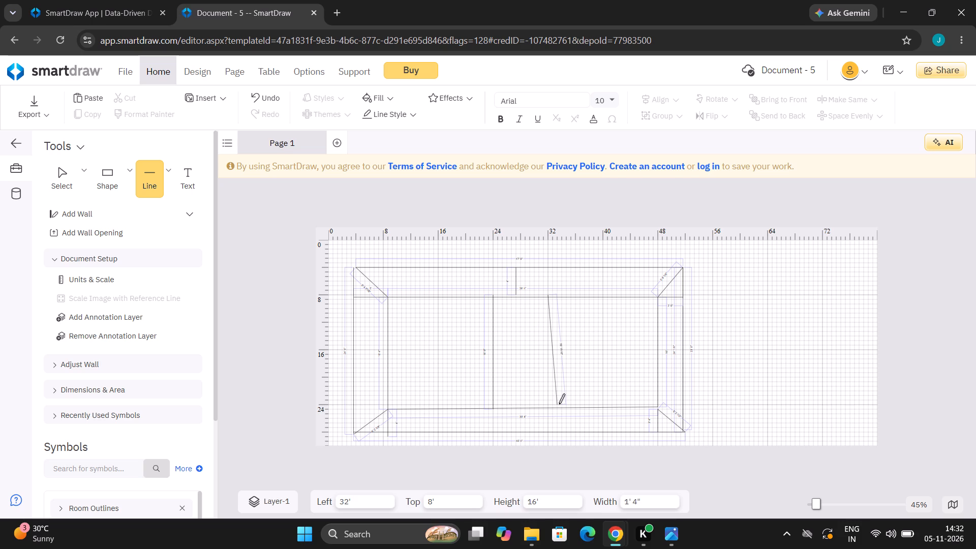
{"action": "left_click_drag", "start_coordinate": [559, 404], "coordinate": [556, 404]}
{"action": "left_click_drag", "start_coordinate": [556, 404], "coordinate": [556, 405]}
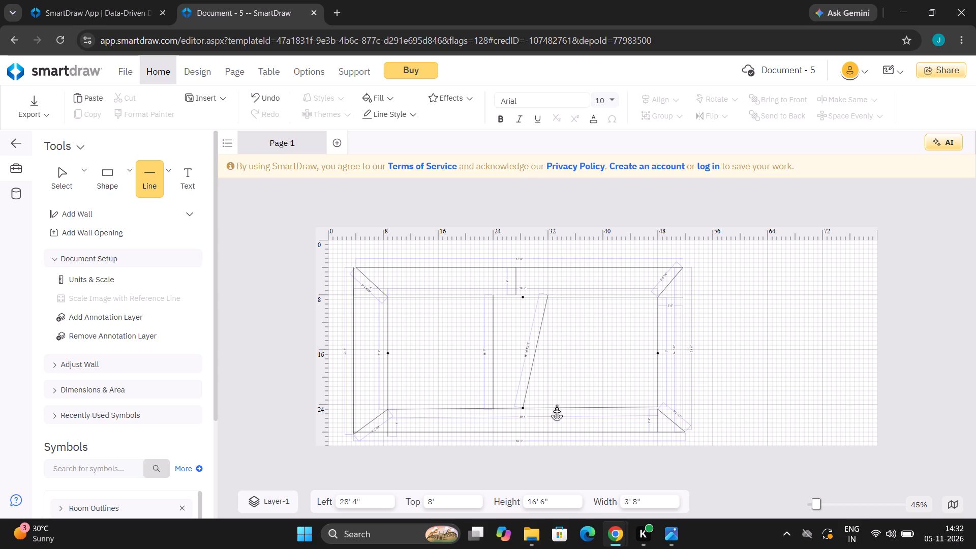
{"action": "left_click_drag", "start_coordinate": [556, 405], "coordinate": [560, 399]}
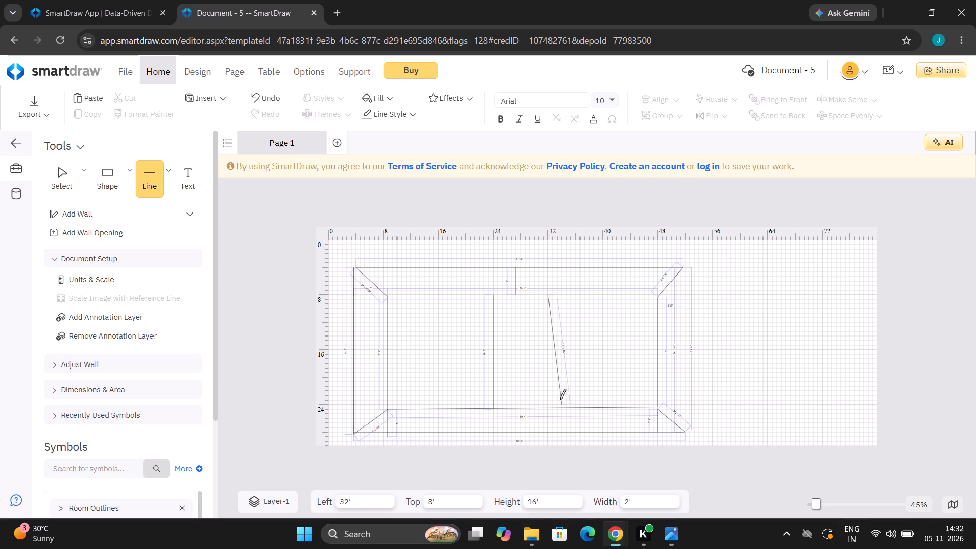
{"action": "left_click_drag", "start_coordinate": [560, 399], "coordinate": [566, 404]}
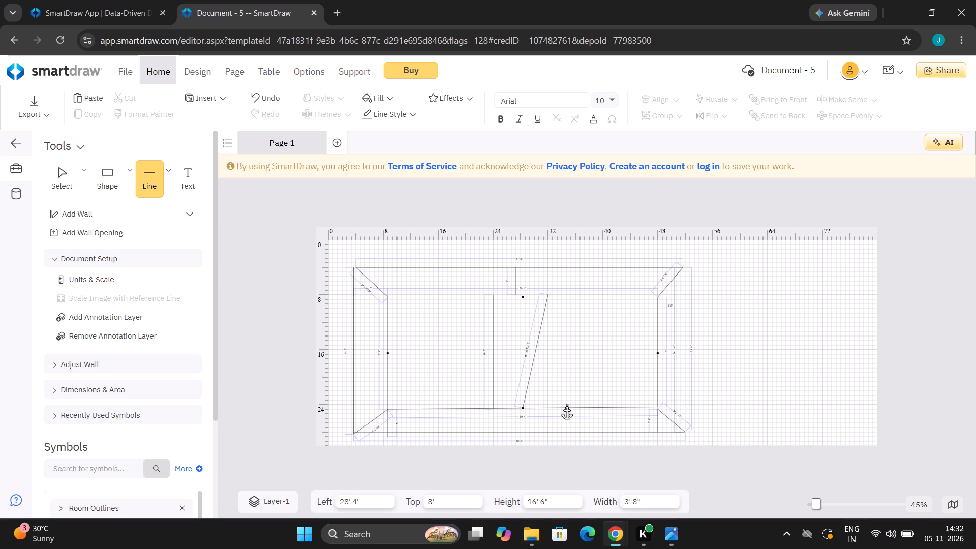
{"action": "left_click_drag", "start_coordinate": [566, 404], "coordinate": [546, 393]}
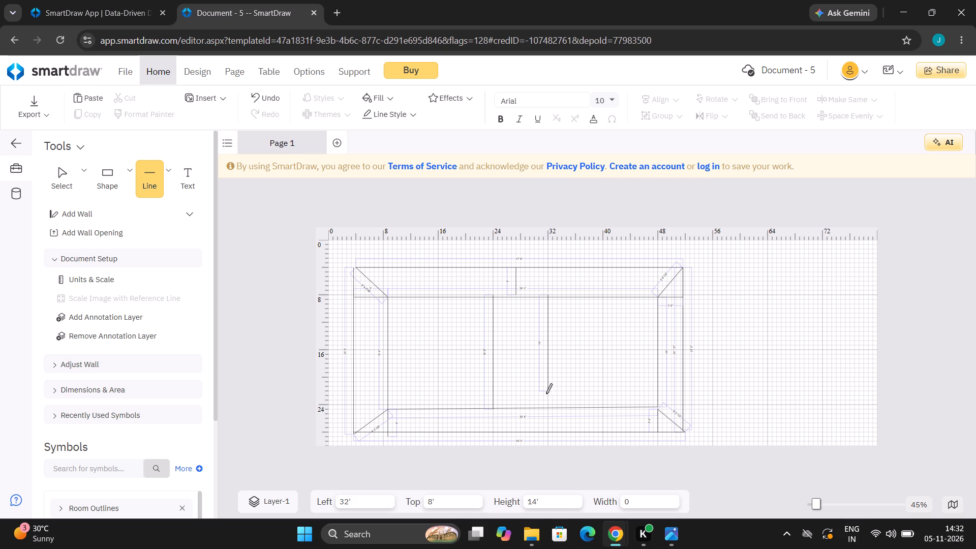
{"action": "left_click_drag", "start_coordinate": [546, 393], "coordinate": [550, 399]}
{"action": "left_click_drag", "start_coordinate": [550, 399], "coordinate": [550, 402]}
{"action": "left_click_drag", "start_coordinate": [550, 402], "coordinate": [552, 401]}
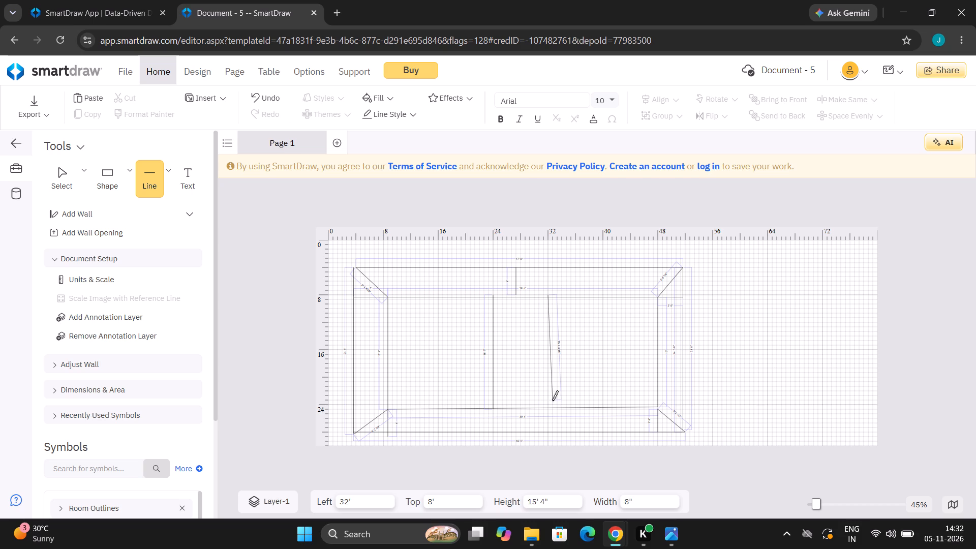
{"action": "left_click_drag", "start_coordinate": [552, 401], "coordinate": [550, 403]}
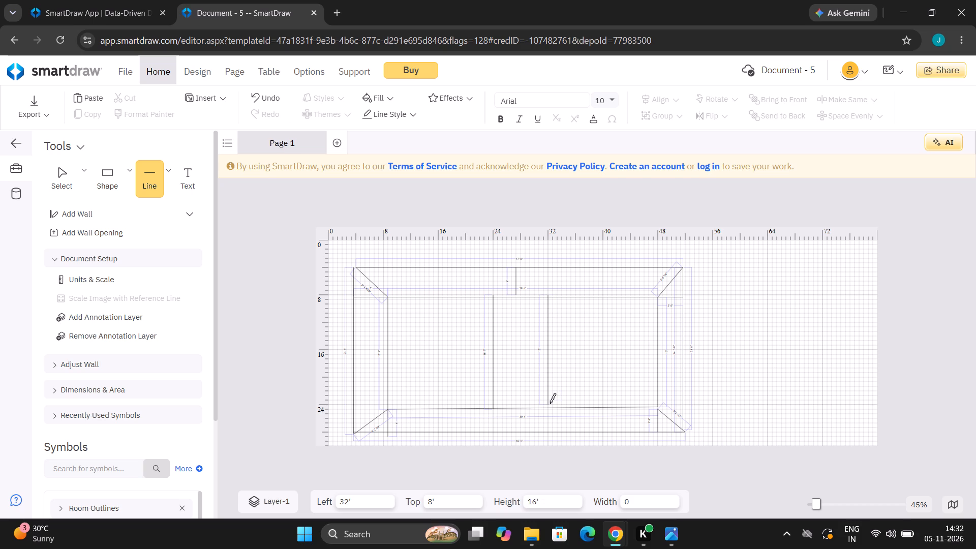
{"action": "left_click_drag", "start_coordinate": [550, 403], "coordinate": [550, 403]}
{"action": "left_click", "coordinate": [579, 369]}
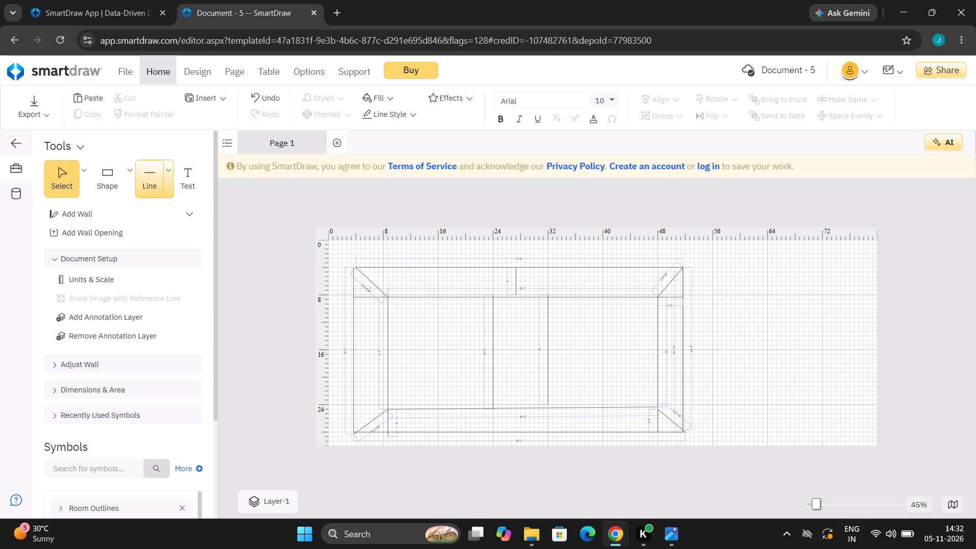
Place a rectangle 6' wide and 3' high at about 26' 8" from the left and 13' 4" from the top, overlapping the 32' interior line.
{"action": "left_click", "coordinate": [130, 173]}
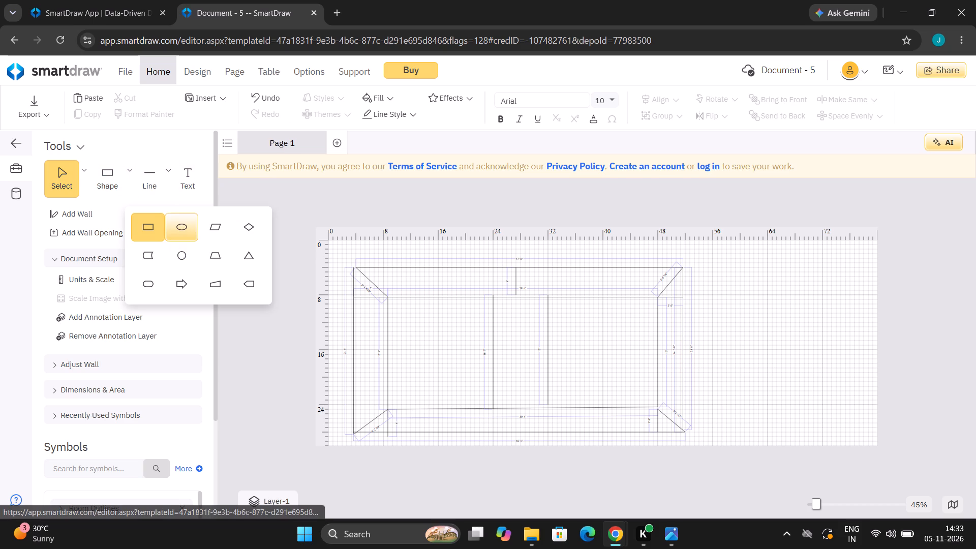
{"action": "left_click", "coordinate": [140, 224]}
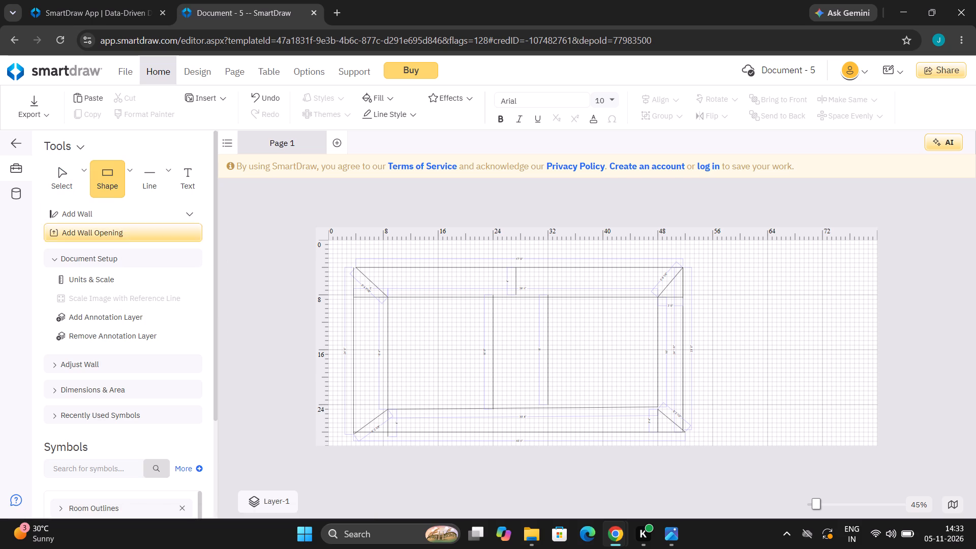
{"action": "left_click", "coordinate": [534, 341]}
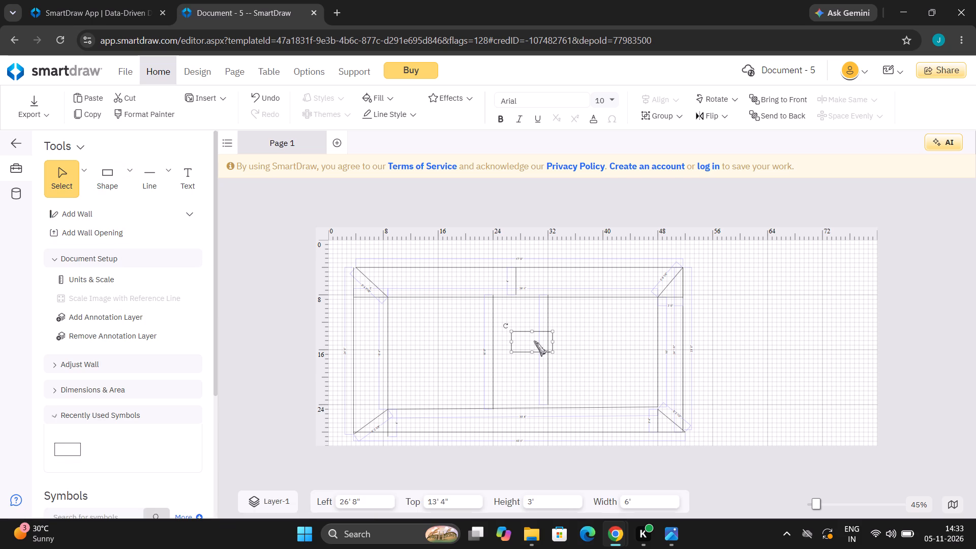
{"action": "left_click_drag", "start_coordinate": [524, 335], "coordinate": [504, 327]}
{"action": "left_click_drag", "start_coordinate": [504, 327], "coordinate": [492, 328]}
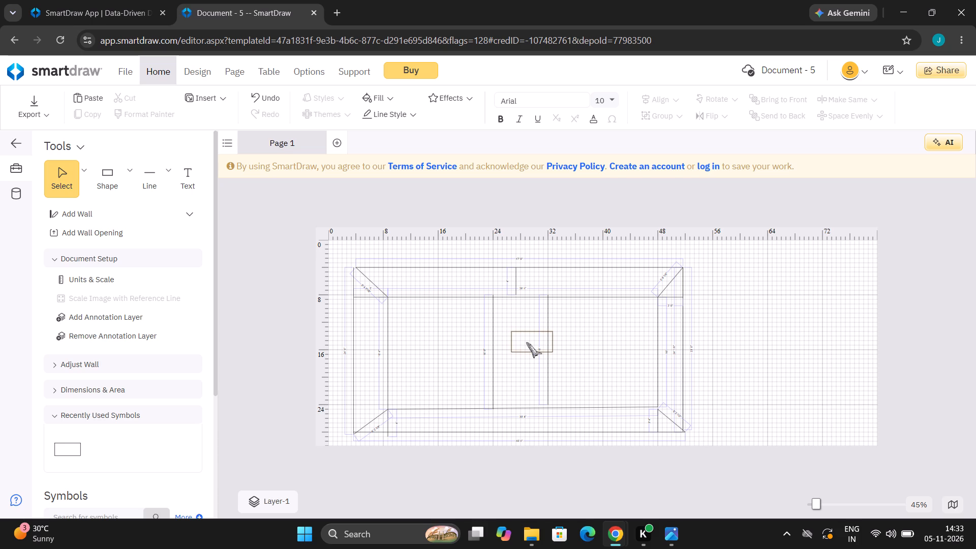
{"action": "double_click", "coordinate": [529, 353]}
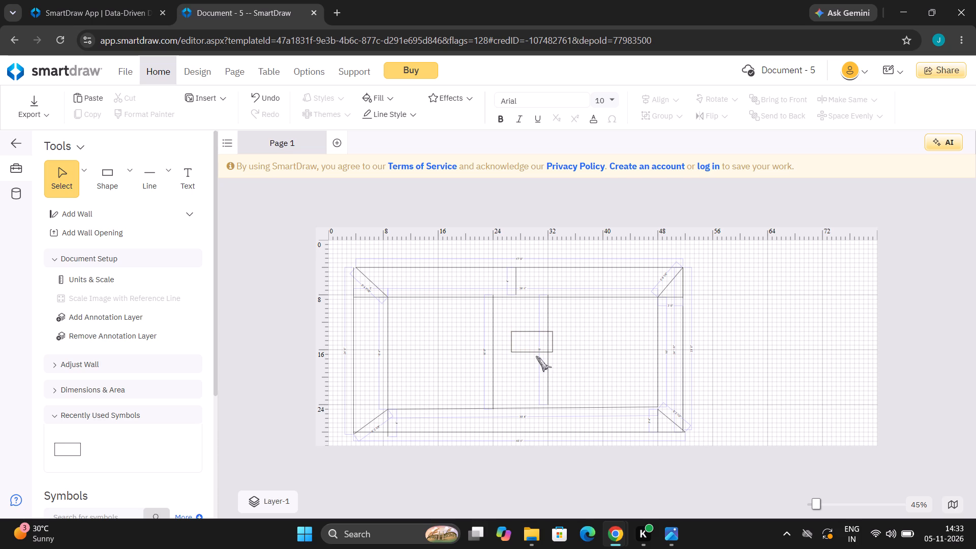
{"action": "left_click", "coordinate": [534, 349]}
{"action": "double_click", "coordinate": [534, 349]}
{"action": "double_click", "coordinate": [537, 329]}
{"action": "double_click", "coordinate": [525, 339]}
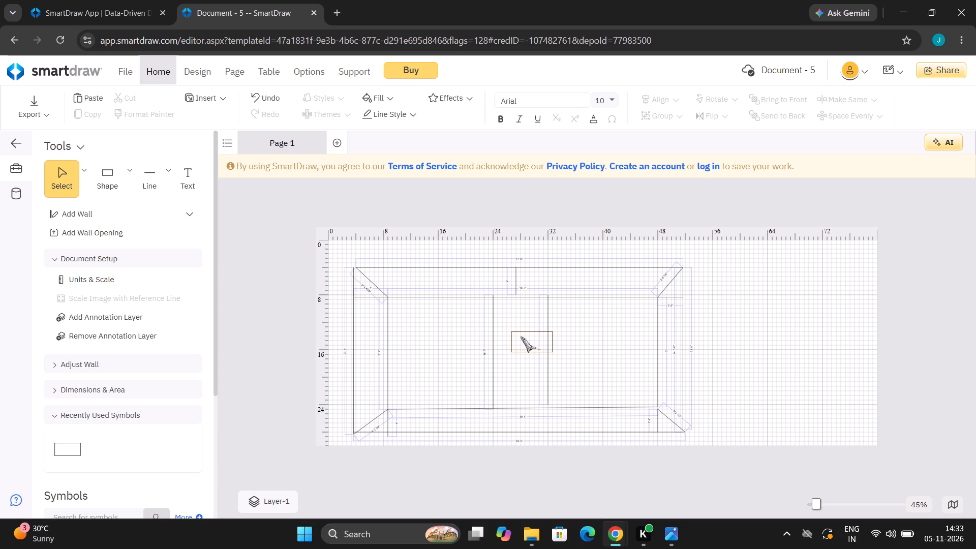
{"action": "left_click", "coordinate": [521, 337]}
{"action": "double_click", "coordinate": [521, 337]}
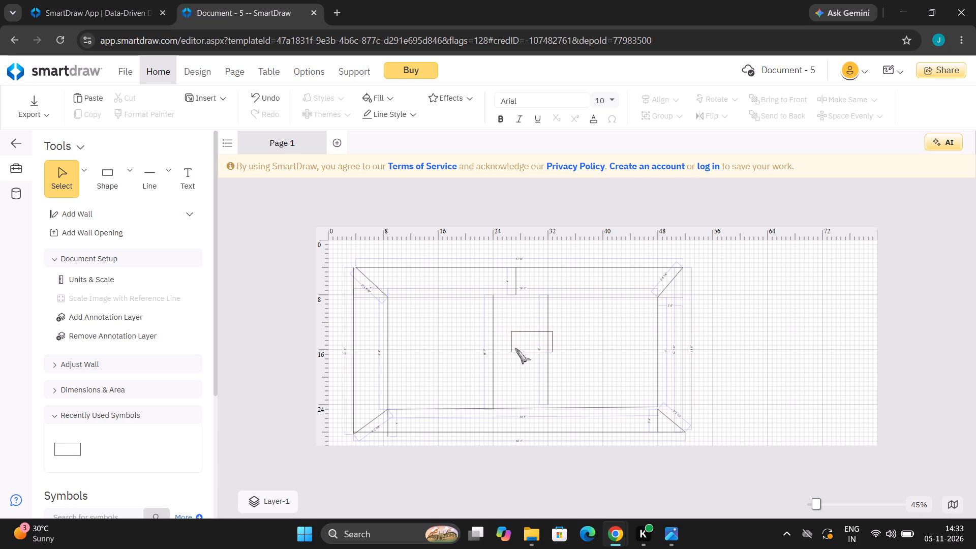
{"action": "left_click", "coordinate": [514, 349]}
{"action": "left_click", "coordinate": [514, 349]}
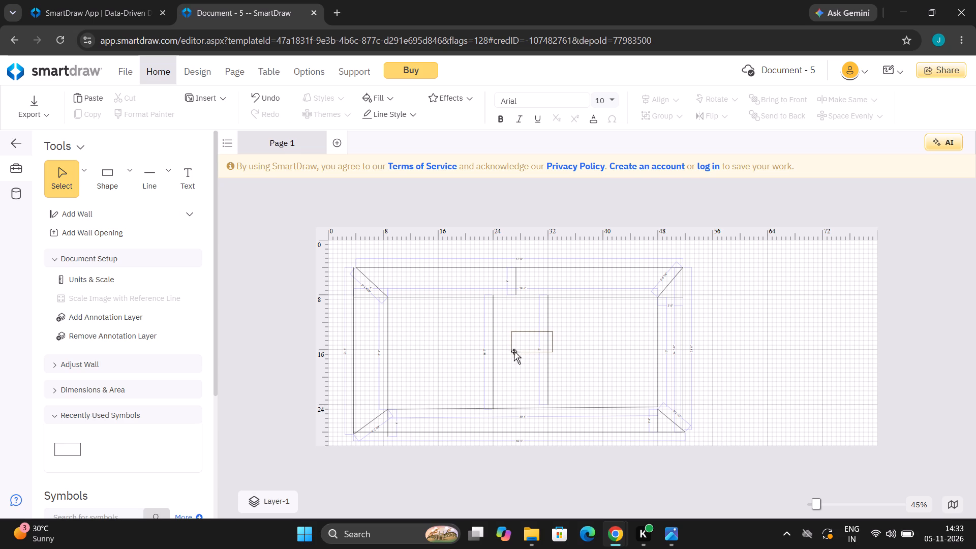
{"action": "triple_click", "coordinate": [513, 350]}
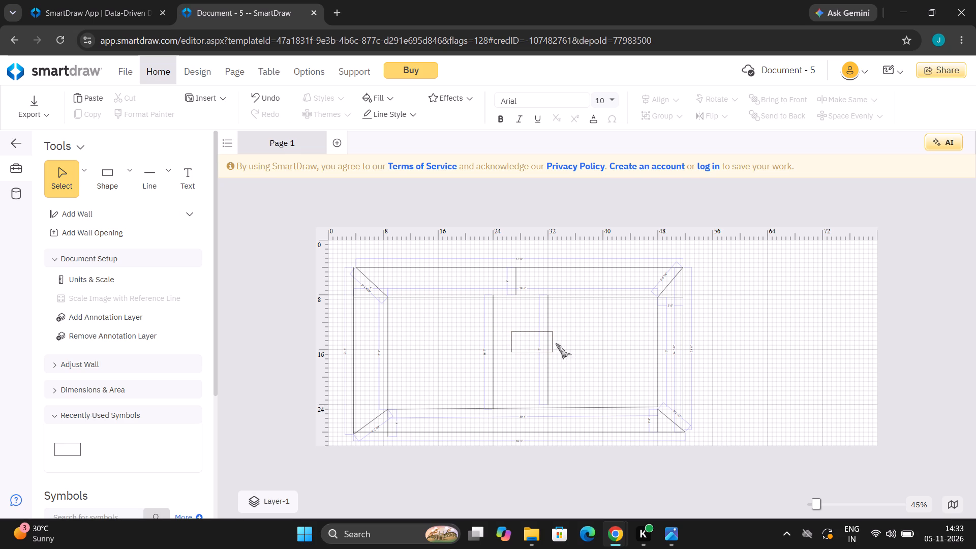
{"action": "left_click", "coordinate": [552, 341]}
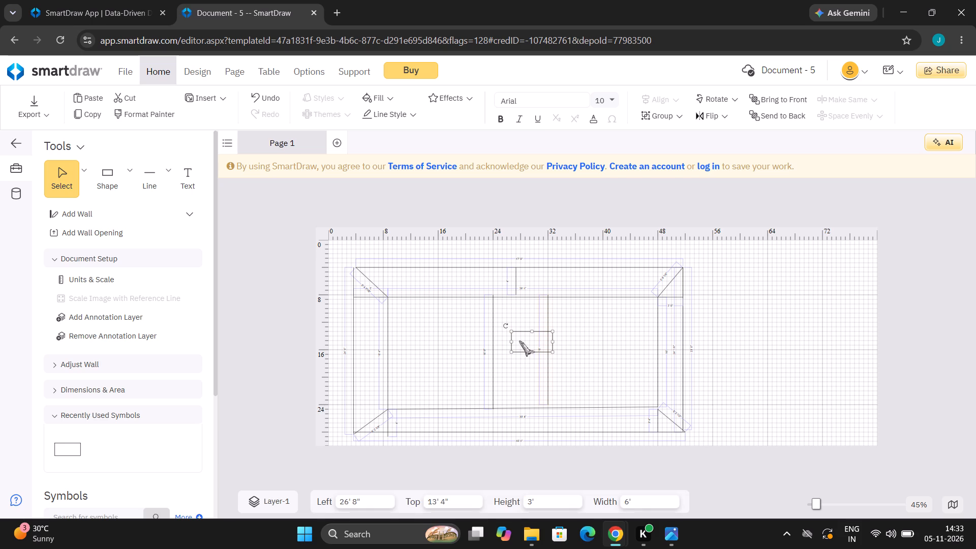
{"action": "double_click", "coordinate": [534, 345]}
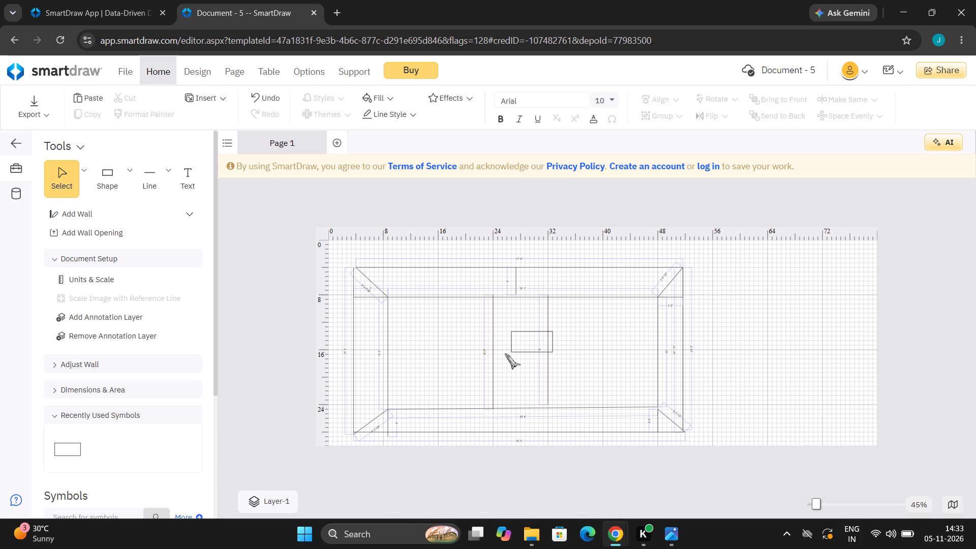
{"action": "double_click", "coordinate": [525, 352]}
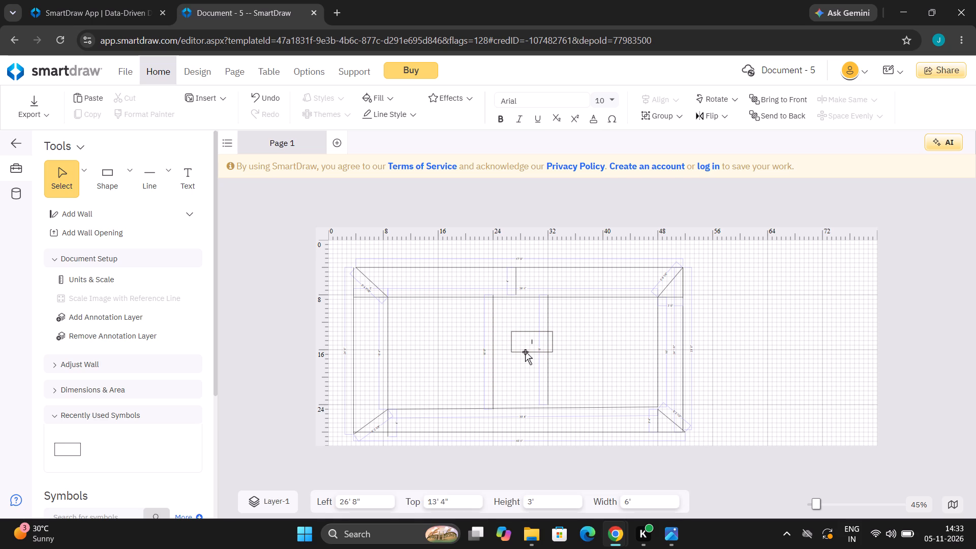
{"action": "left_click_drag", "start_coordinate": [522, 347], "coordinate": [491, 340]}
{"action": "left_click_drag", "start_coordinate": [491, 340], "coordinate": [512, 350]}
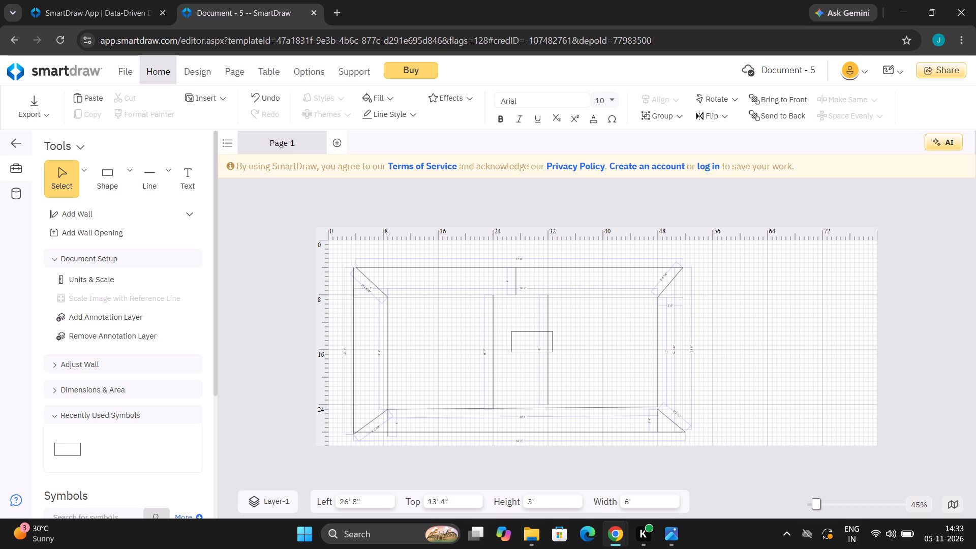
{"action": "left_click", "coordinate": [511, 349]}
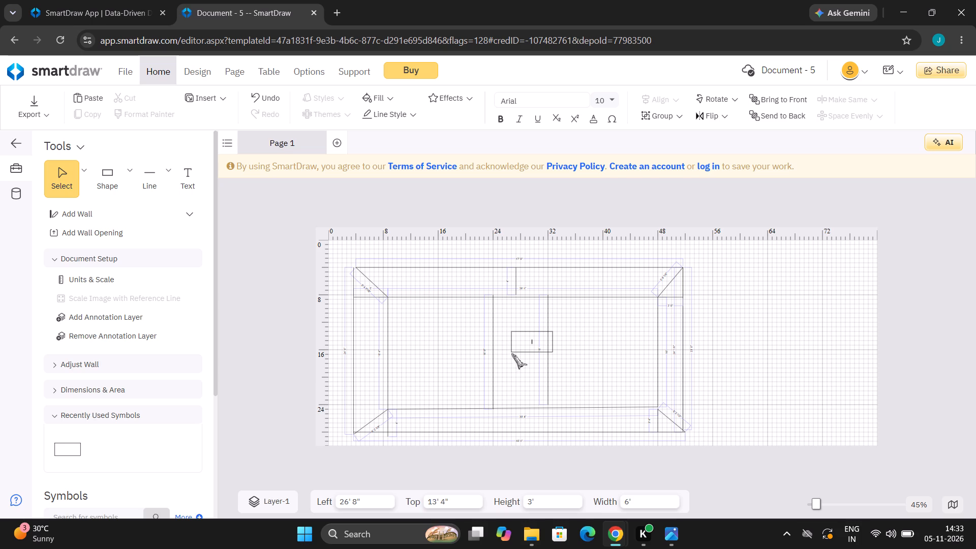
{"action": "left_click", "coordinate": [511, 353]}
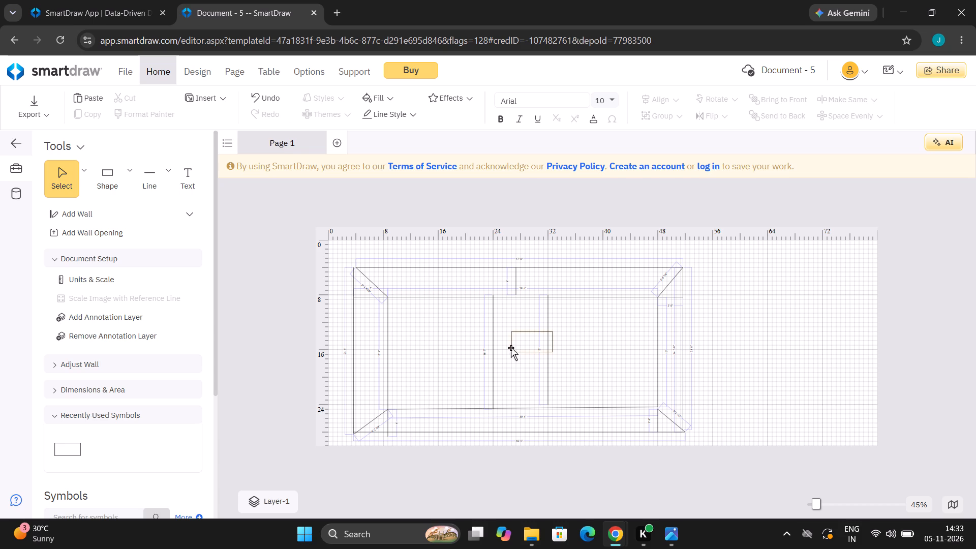
Move the 6' by 3' rectangle into the room before the 24' interior line, at about 11' 4" left and 10' 4" top.
{"action": "left_click_drag", "start_coordinate": [511, 348], "coordinate": [402, 348]}
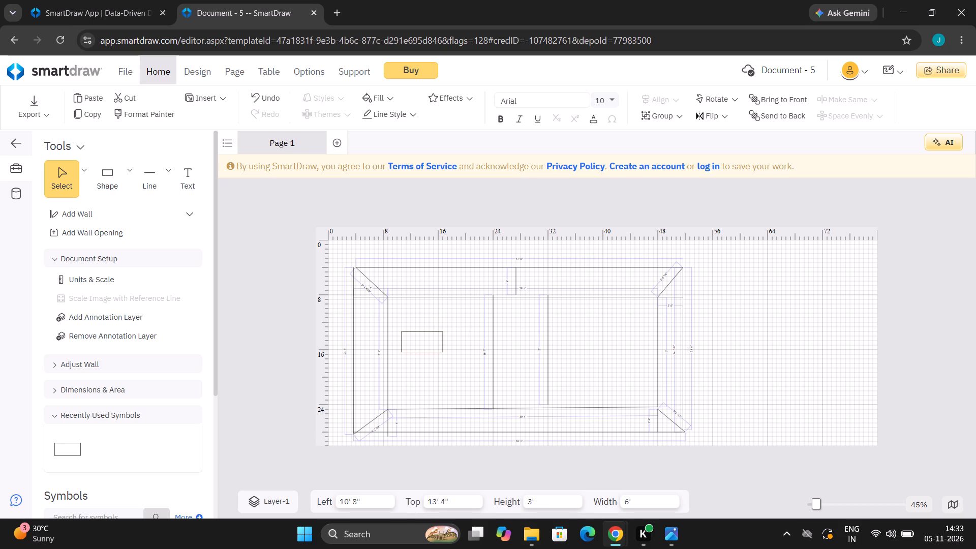
{"action": "left_click_drag", "start_coordinate": [402, 348], "coordinate": [402, 337]}
{"action": "left_click_drag", "start_coordinate": [402, 337], "coordinate": [405, 344]}
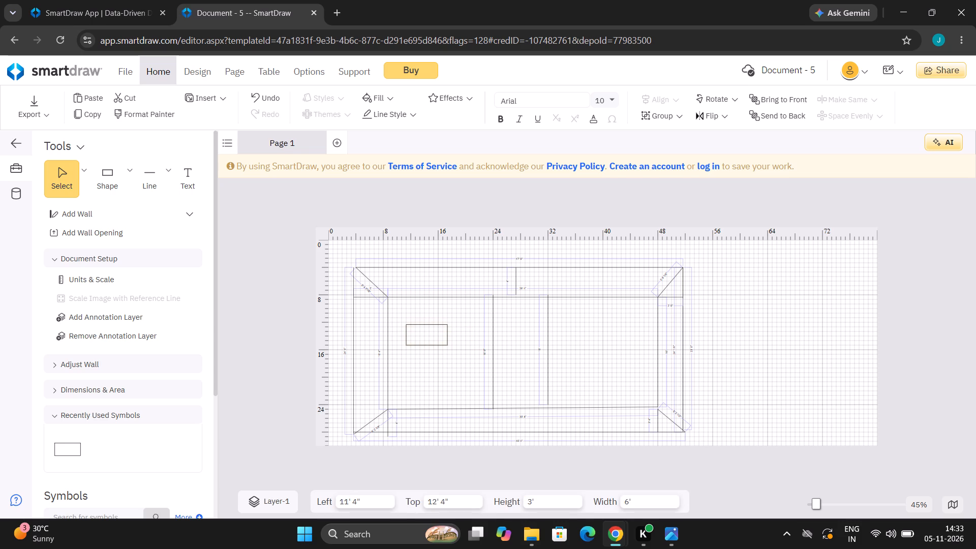
{"action": "left_click_drag", "start_coordinate": [405, 344], "coordinate": [412, 356]}
{"action": "left_click_drag", "start_coordinate": [412, 356], "coordinate": [416, 357]}
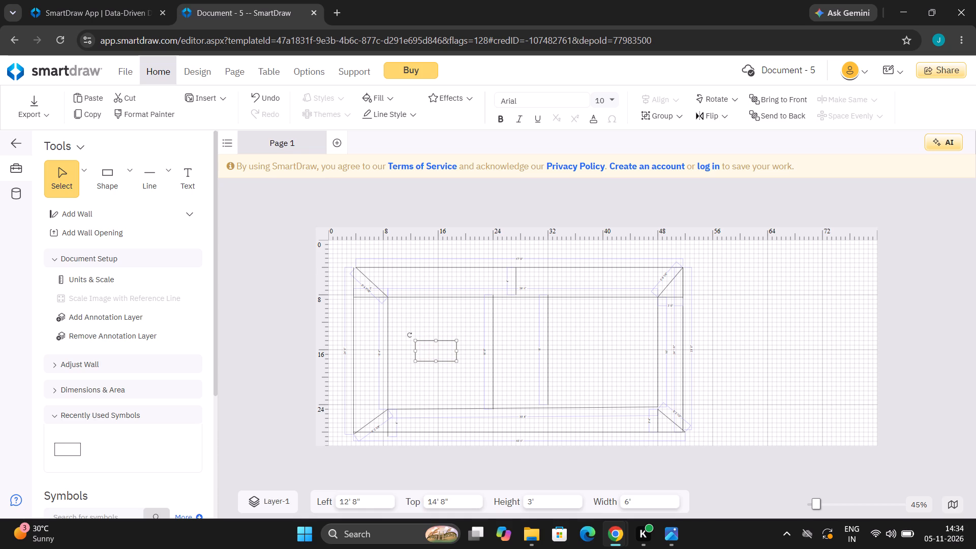
{"action": "left_click", "coordinate": [435, 339]}
{"action": "left_click_drag", "start_coordinate": [435, 340], "coordinate": [425, 307]}
{"action": "left_click_drag", "start_coordinate": [425, 307], "coordinate": [425, 310]}
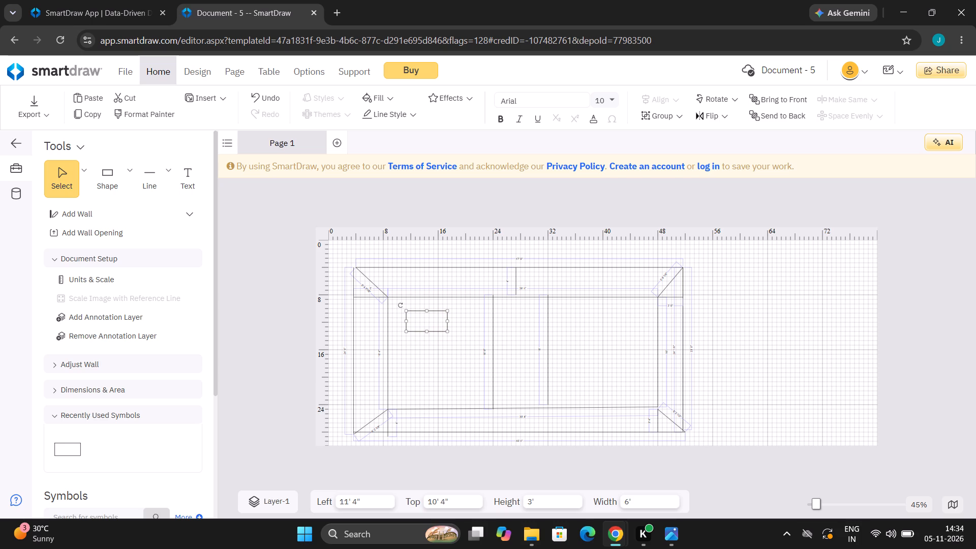
Enlarge the rectangle to about 11' 8" high and 10' wide, keeping its upper-left corner in place, and deselect it.
{"action": "left_click_drag", "start_coordinate": [428, 332], "coordinate": [436, 395]}
{"action": "left_click_drag", "start_coordinate": [436, 395], "coordinate": [436, 389]}
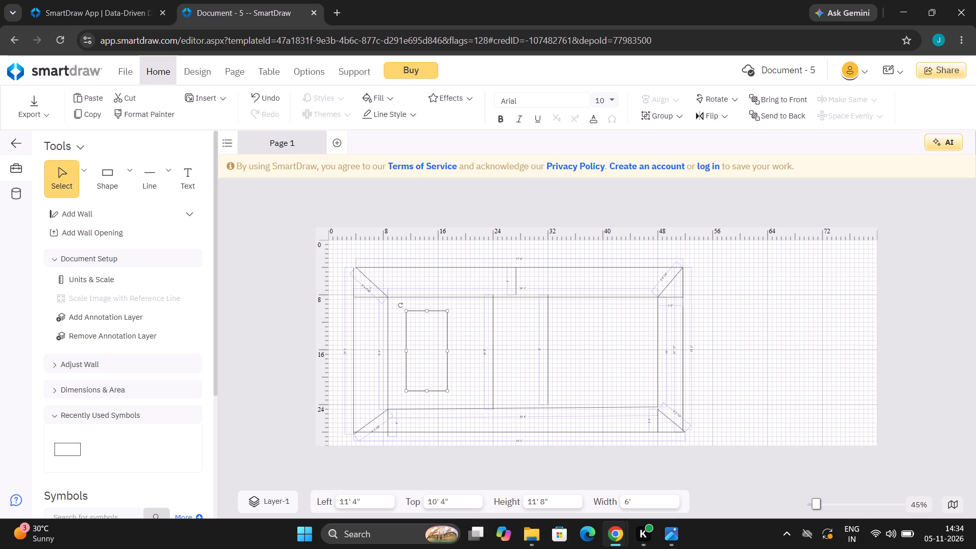
{"action": "left_click_drag", "start_coordinate": [447, 351], "coordinate": [472, 352]}
{"action": "left_click_drag", "start_coordinate": [472, 352], "coordinate": [474, 352]}
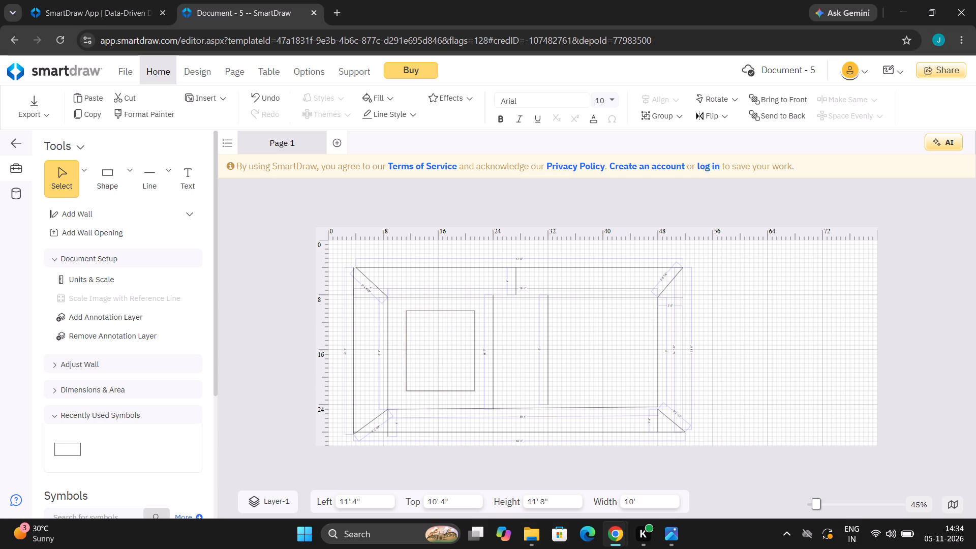
{"action": "left_click_drag", "start_coordinate": [474, 352], "coordinate": [475, 352]}
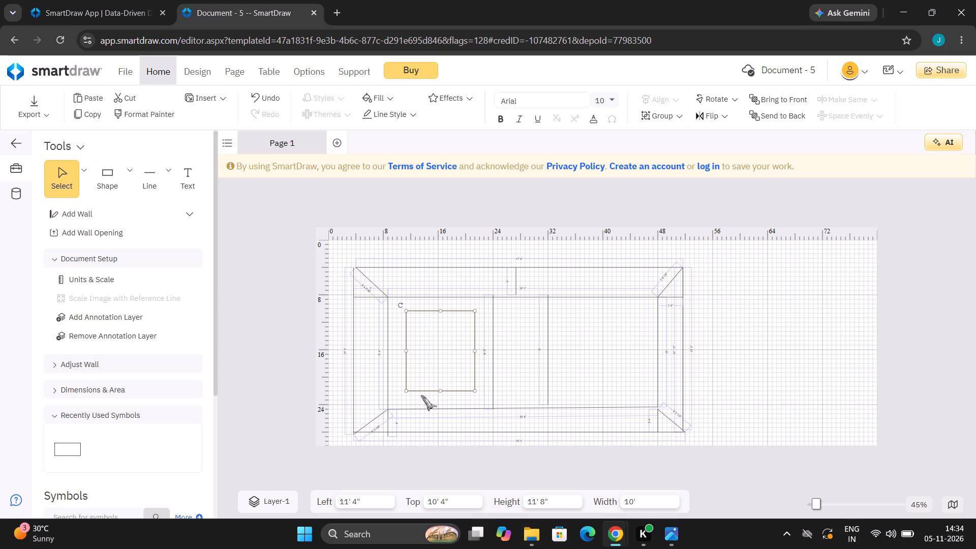
{"action": "left_click", "coordinate": [428, 396]}
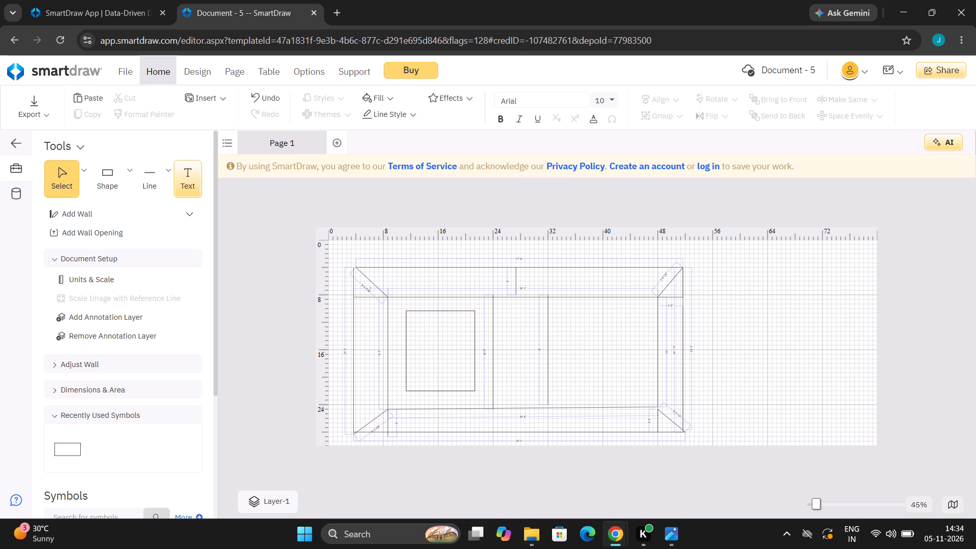
Draw a vertical line about 11' 8" long down the middle of the enlarged rectangle, from its top edge to its bottom edge, and deselect it.
{"action": "left_click", "coordinate": [142, 173]}
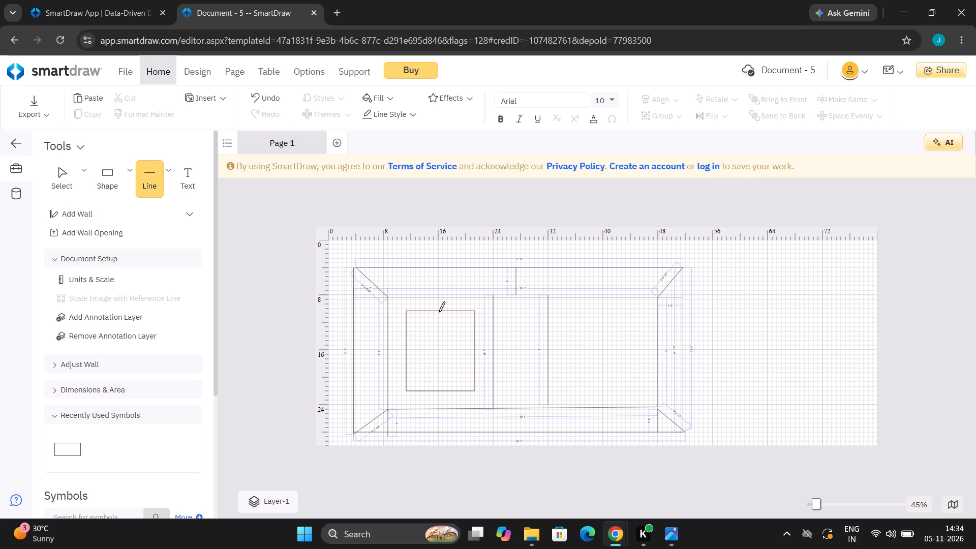
{"action": "left_click_drag", "start_coordinate": [437, 312], "coordinate": [443, 392]}
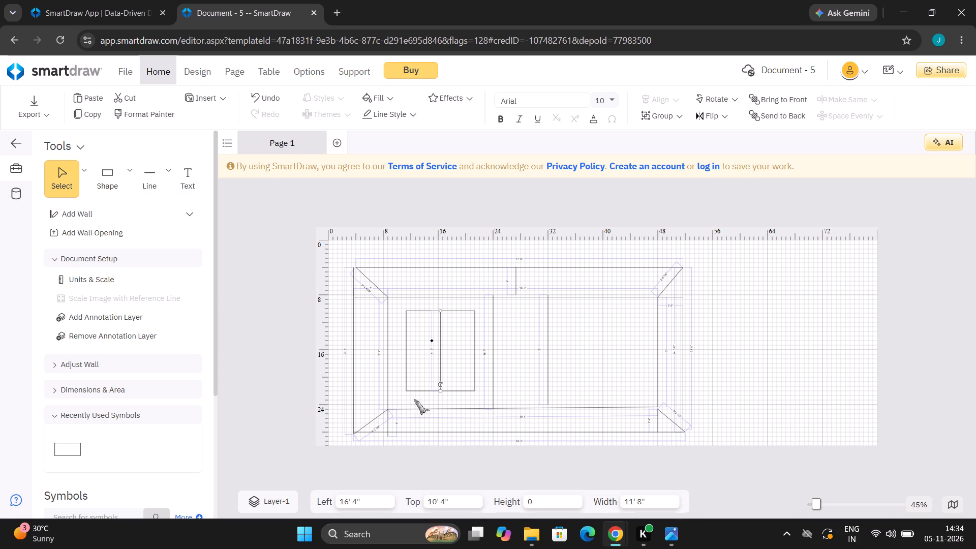
{"action": "double_click", "coordinate": [416, 406]}
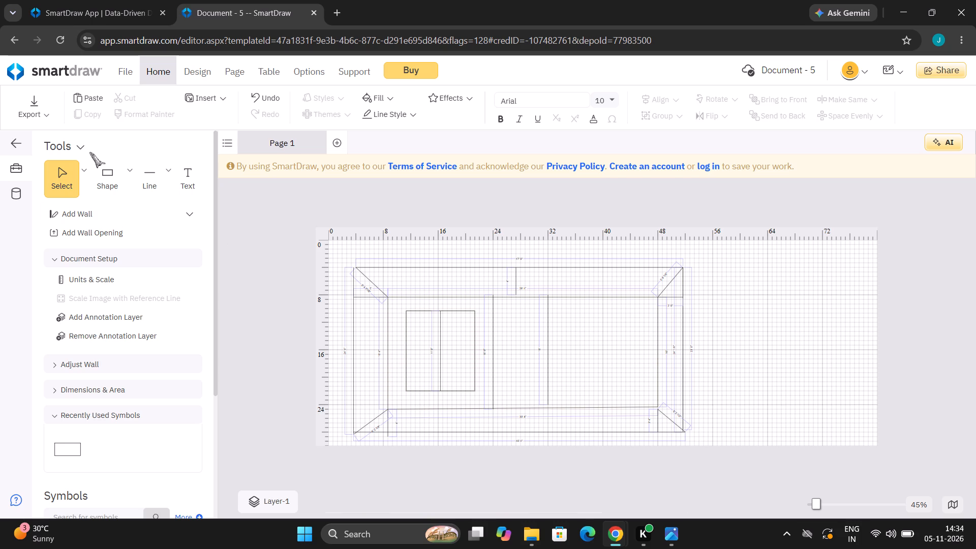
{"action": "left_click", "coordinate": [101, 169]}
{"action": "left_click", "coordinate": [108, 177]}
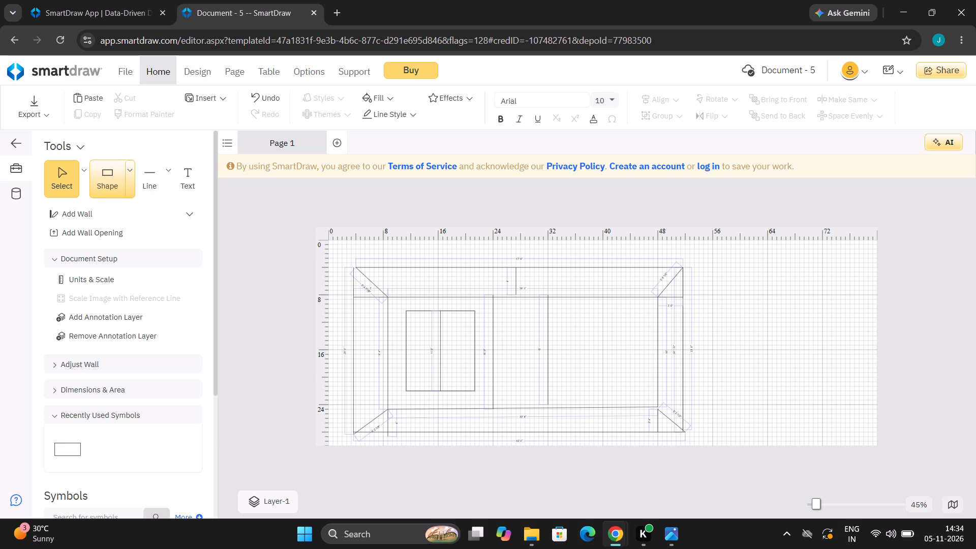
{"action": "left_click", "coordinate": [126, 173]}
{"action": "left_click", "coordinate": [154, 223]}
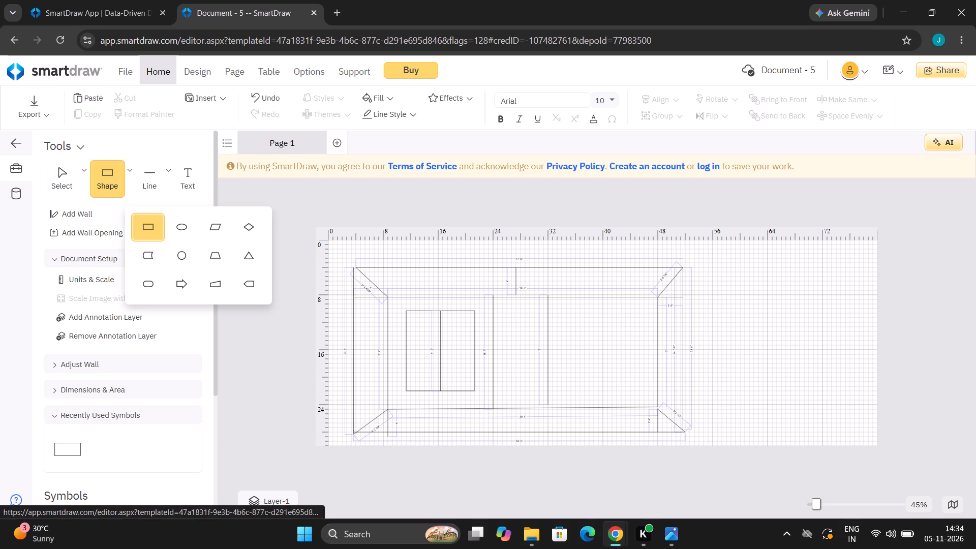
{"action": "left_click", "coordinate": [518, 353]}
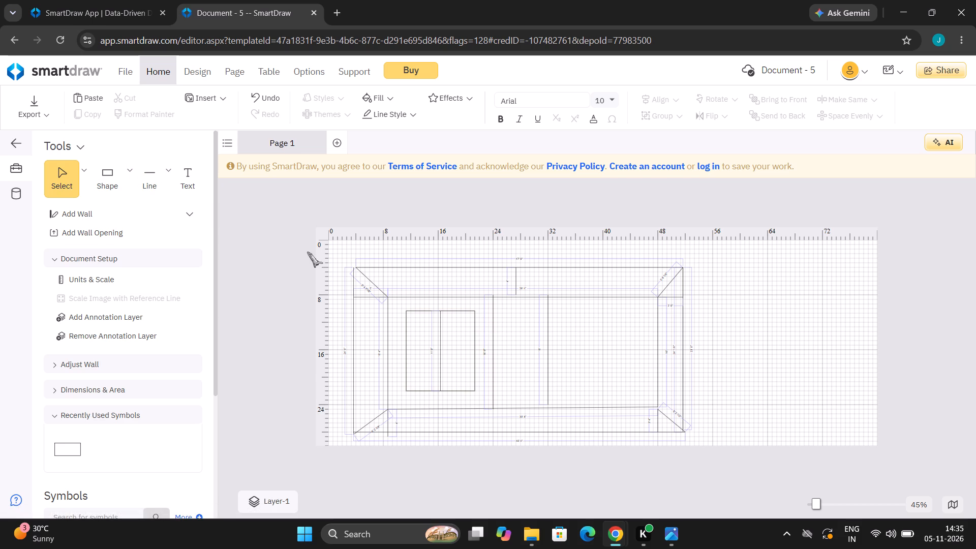
Place a rectangle 6' wide and 3' high at about 2' from the left and 12' 8" from the top, over the plan's left edge.
{"action": "double_click", "coordinate": [116, 168]}
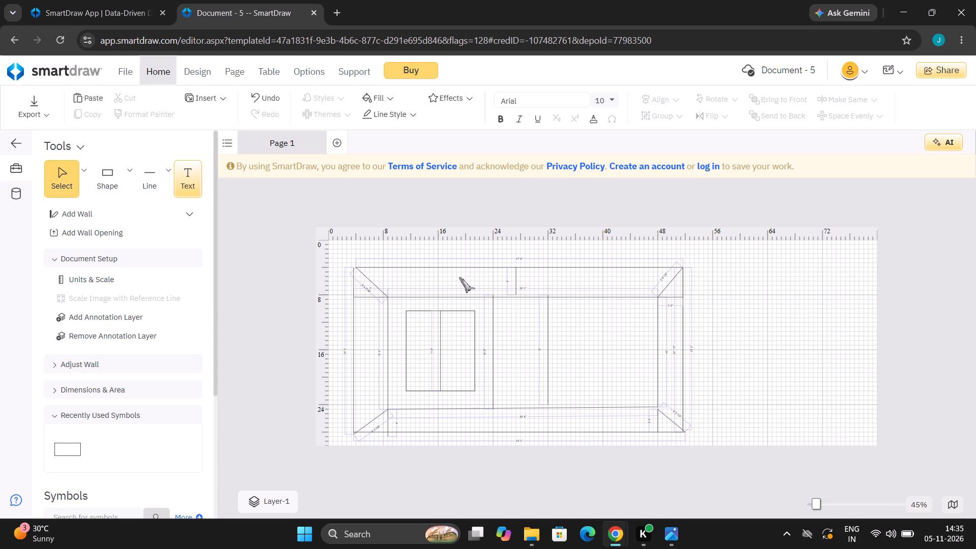
{"action": "left_click", "coordinate": [130, 176]}
{"action": "left_click", "coordinate": [146, 253]}
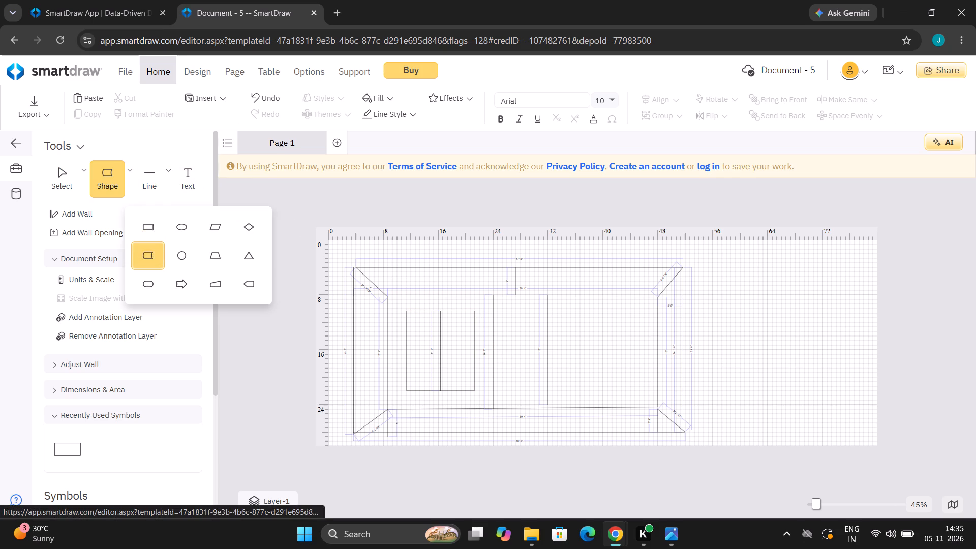
{"action": "left_click", "coordinate": [128, 172]}
{"action": "double_click", "coordinate": [156, 223]}
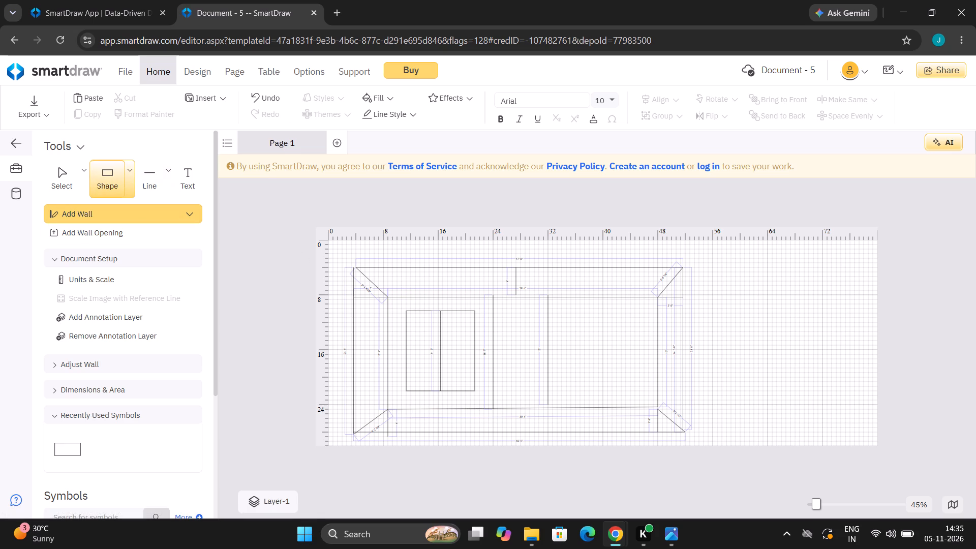
{"action": "left_click", "coordinate": [101, 184]}
{"action": "left_click_drag", "start_coordinate": [101, 184], "coordinate": [363, 336]}
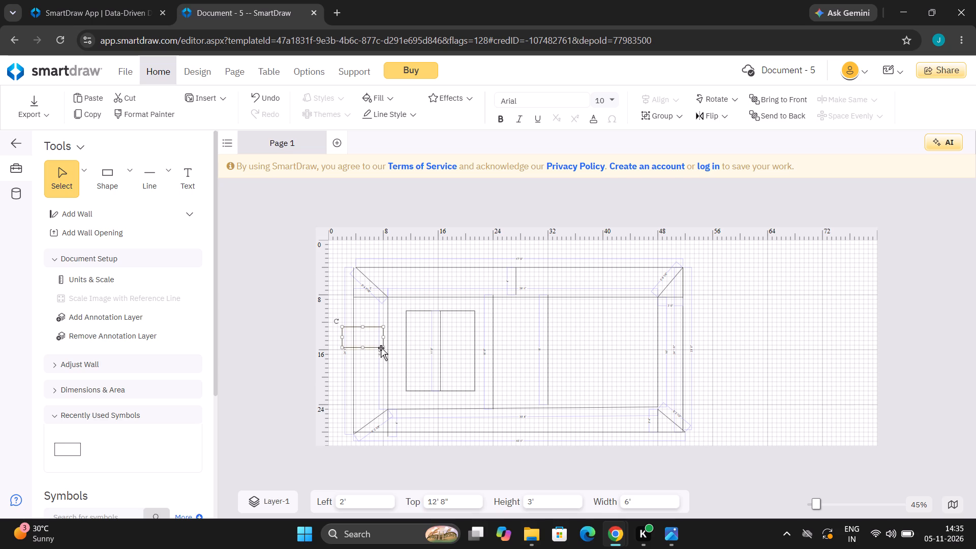
Move the 6' by 3' rectangle into the room beyond the 32' interior line, at about 37' 4" left and 12' 8" top.
{"action": "left_click_drag", "start_coordinate": [381, 348], "coordinate": [566, 354]}
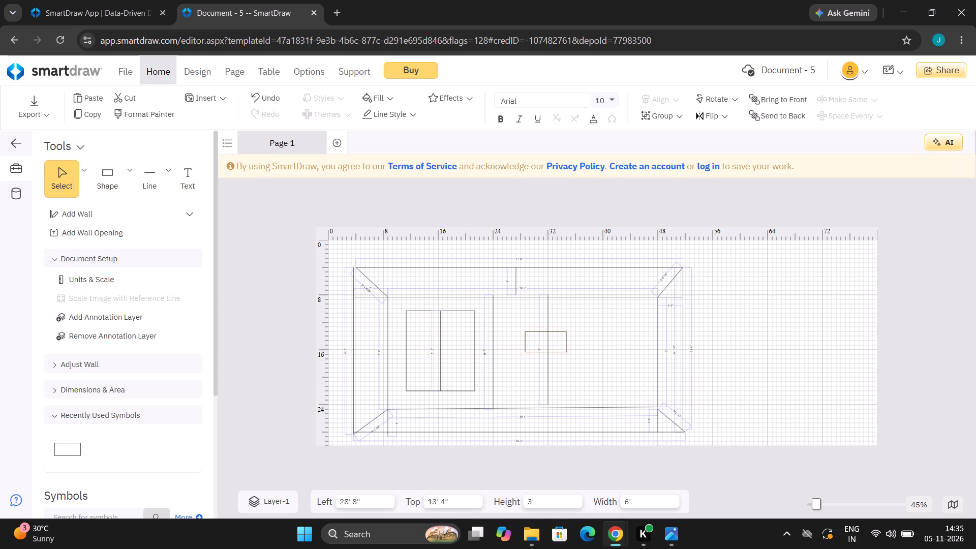
{"action": "left_click_drag", "start_coordinate": [566, 354], "coordinate": [612, 353]}
{"action": "left_click_drag", "start_coordinate": [612, 353], "coordinate": [616, 330]}
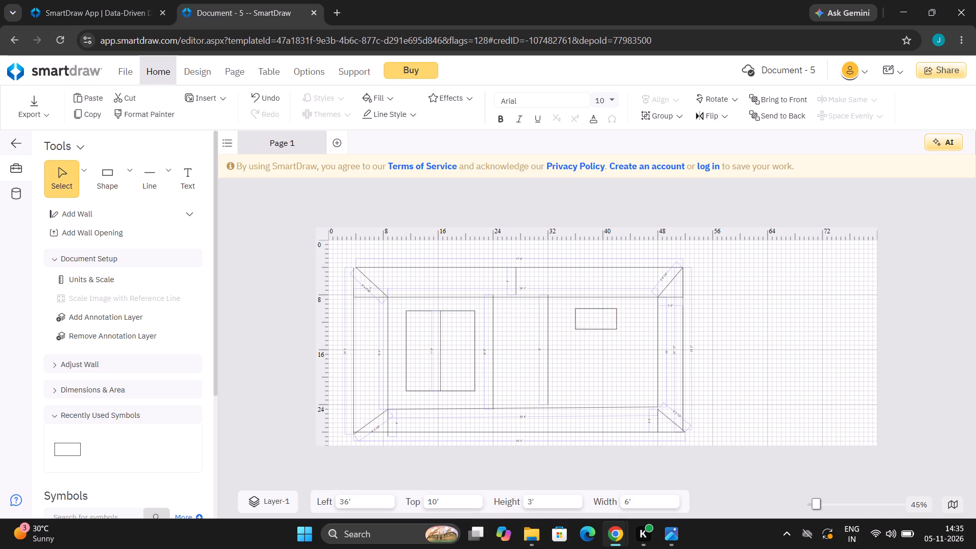
{"action": "left_click_drag", "start_coordinate": [616, 330], "coordinate": [619, 343]}
{"action": "left_click_drag", "start_coordinate": [619, 343], "coordinate": [621, 348]}
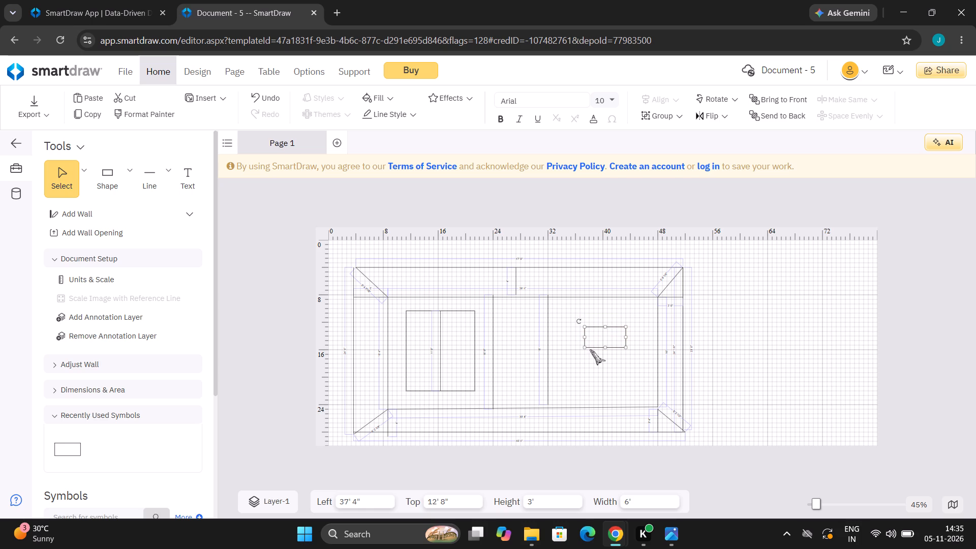
Enlarge the rectangle to about 11' 4" high and 10' 8" wide, with its upper-left corner at about 35' 4" left and 10' 8" top, and deselect it.
{"action": "left_click_drag", "start_coordinate": [585, 348], "coordinate": [586, 386]}
{"action": "left_click_drag", "start_coordinate": [586, 386], "coordinate": [587, 387]}
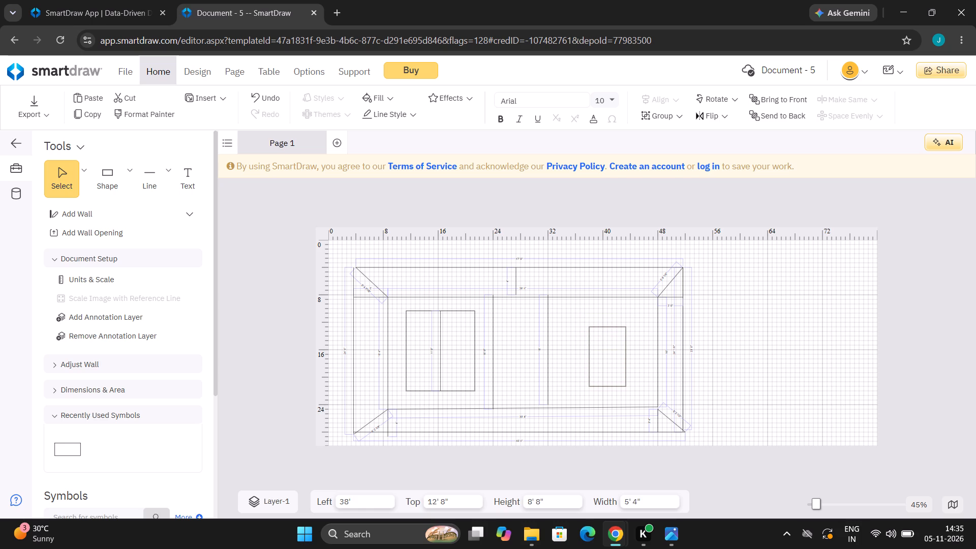
{"action": "left_click_drag", "start_coordinate": [587, 387], "coordinate": [586, 388]}
{"action": "left_click_drag", "start_coordinate": [586, 388], "coordinate": [586, 390]}
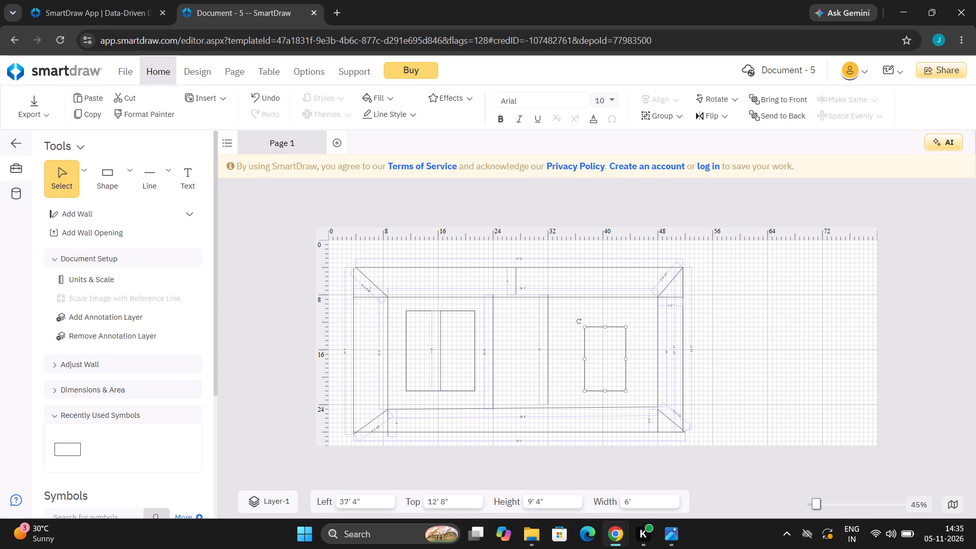
{"action": "left_click_drag", "start_coordinate": [584, 327], "coordinate": [572, 313]}
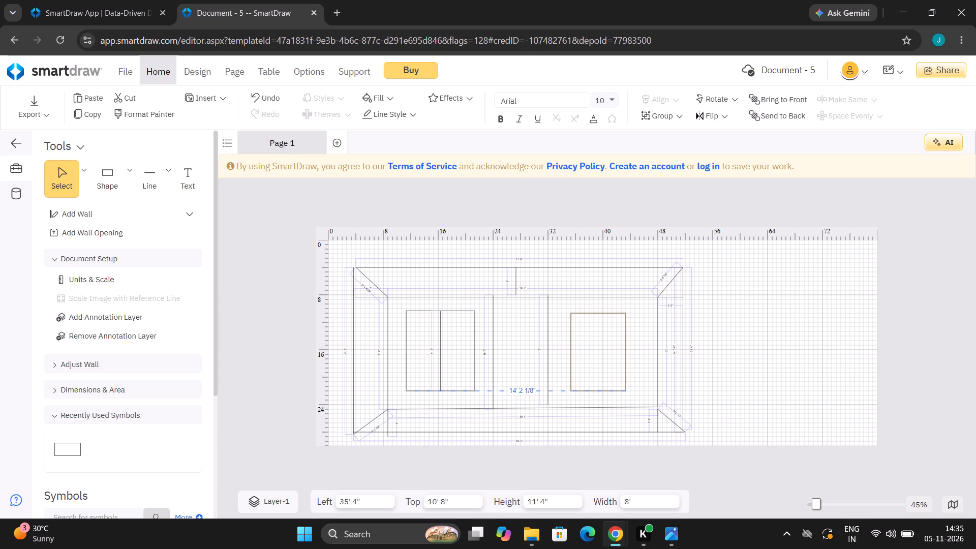
{"action": "left_click_drag", "start_coordinate": [572, 313], "coordinate": [571, 313]}
{"action": "left_click_drag", "start_coordinate": [626, 352], "coordinate": [631, 352]}
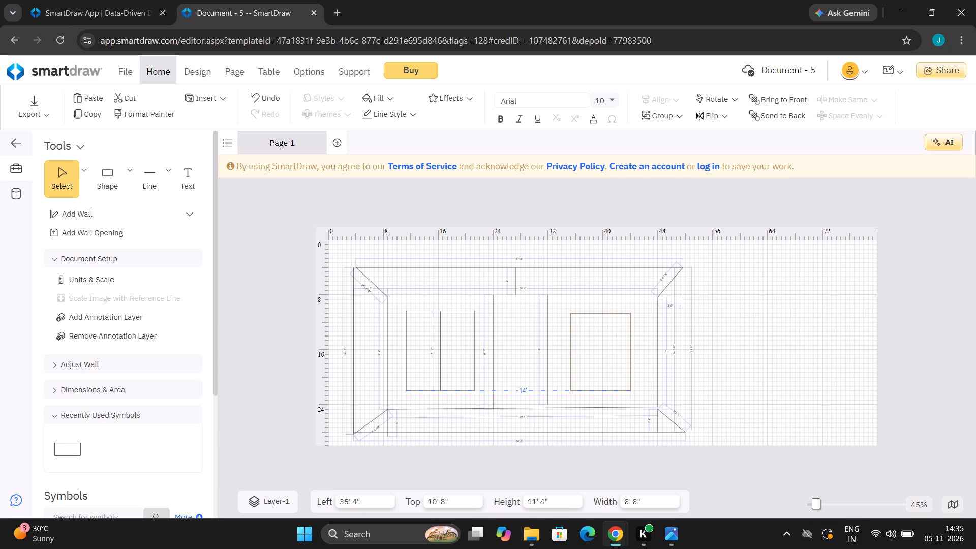
{"action": "left_click_drag", "start_coordinate": [631, 352], "coordinate": [638, 353]}
{"action": "left_click_drag", "start_coordinate": [638, 353], "coordinate": [641, 354]}
{"action": "left_click_drag", "start_coordinate": [641, 354], "coordinate": [644, 354]}
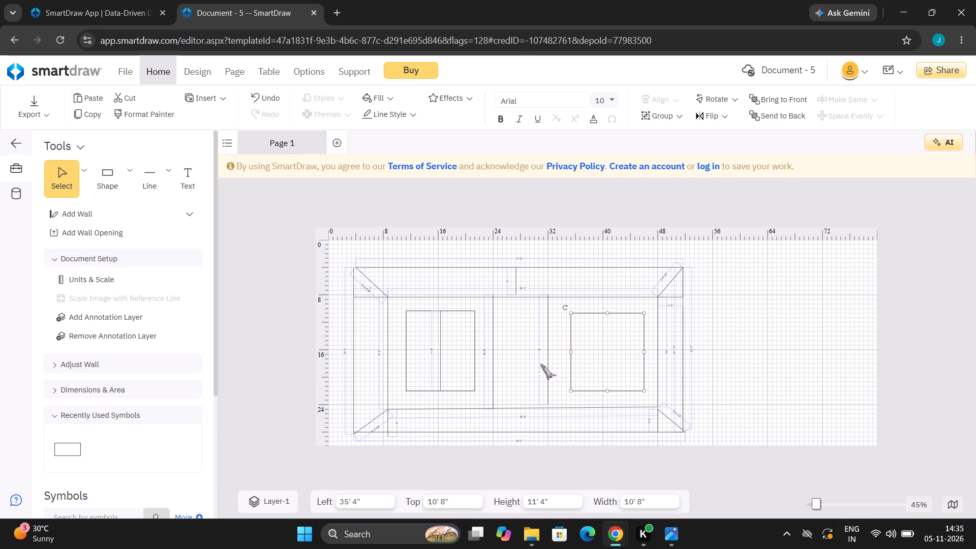
{"action": "left_click", "coordinate": [560, 361]}
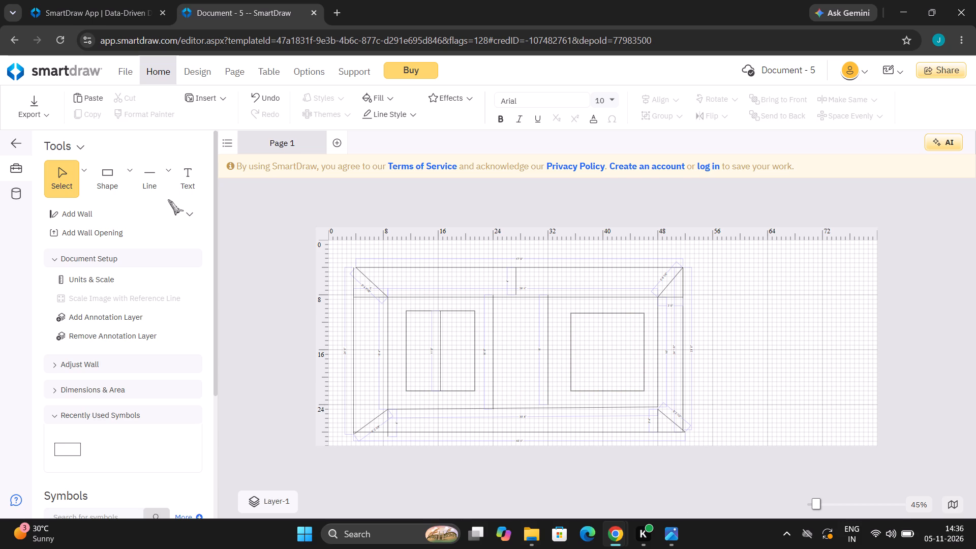
Draw a vertical line about 12' long down the middle of the new rectangle, from its top edge to just past its bottom edge, and deselect it.
{"action": "left_click", "coordinate": [155, 175]}
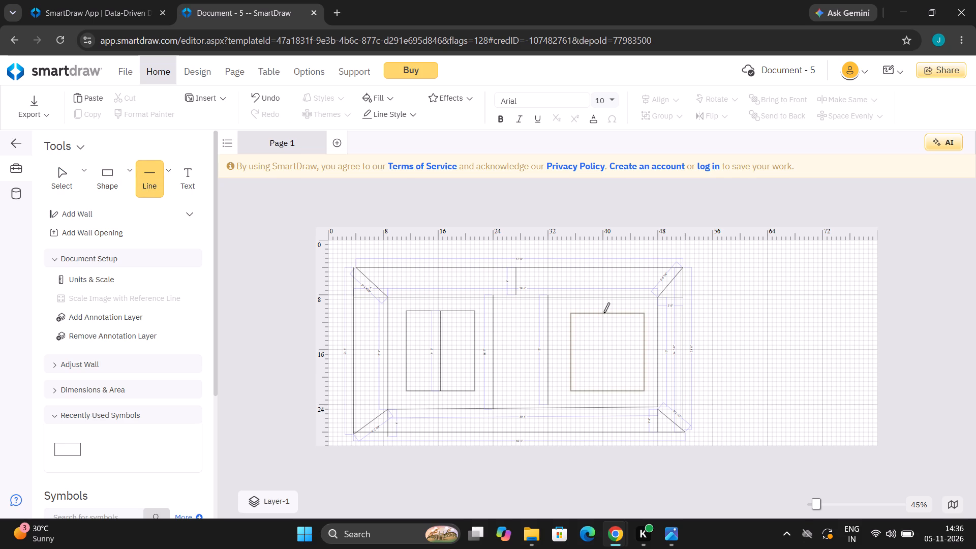
{"action": "left_click_drag", "start_coordinate": [603, 315], "coordinate": [613, 375]}
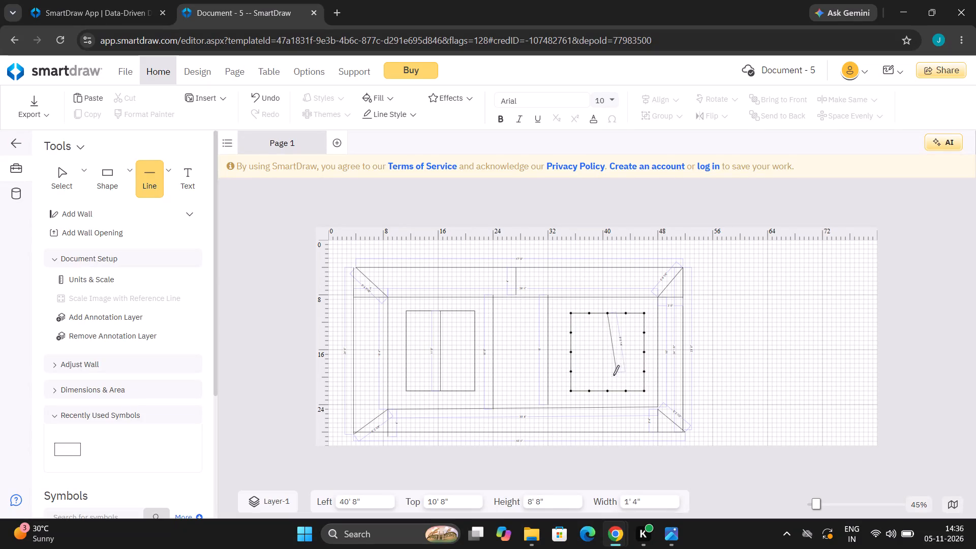
{"action": "left_click_drag", "start_coordinate": [613, 375], "coordinate": [610, 392]}
{"action": "left_click_drag", "start_coordinate": [610, 392], "coordinate": [608, 393]}
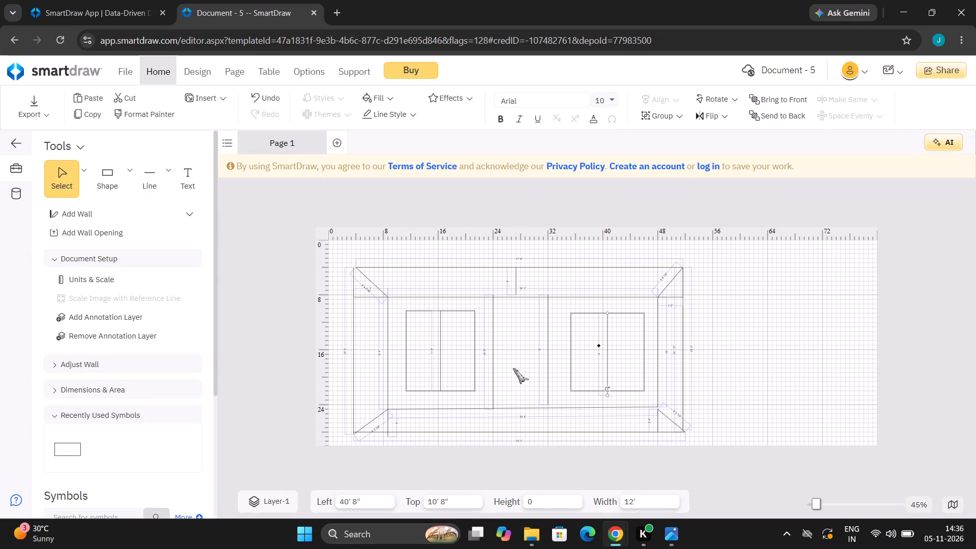
{"action": "left_click", "coordinate": [558, 359]}
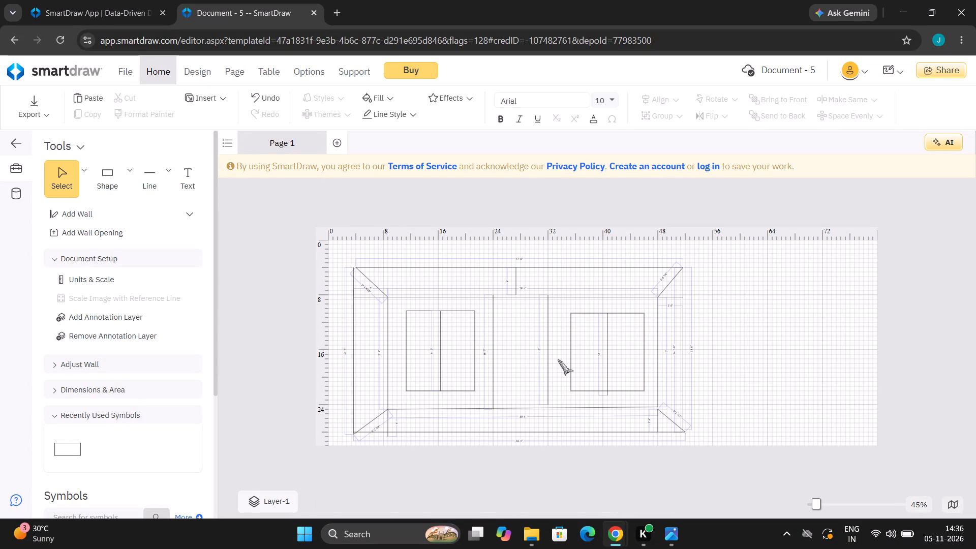
Shorten the middle line to about 11' 4" so its lower end meets the rectangle's bottom edge.
{"action": "left_click", "coordinate": [608, 379]}
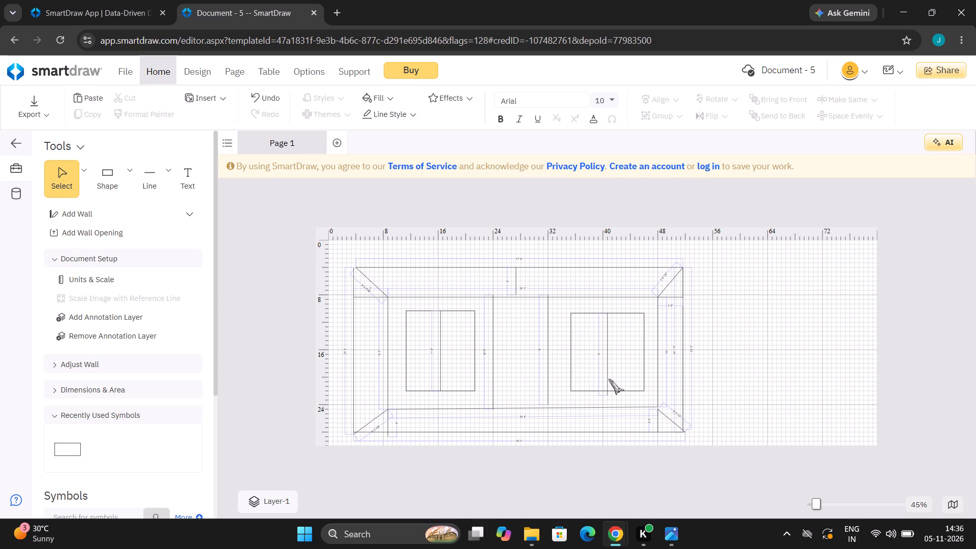
{"action": "left_click", "coordinate": [608, 379]}
{"action": "double_click", "coordinate": [608, 379]}
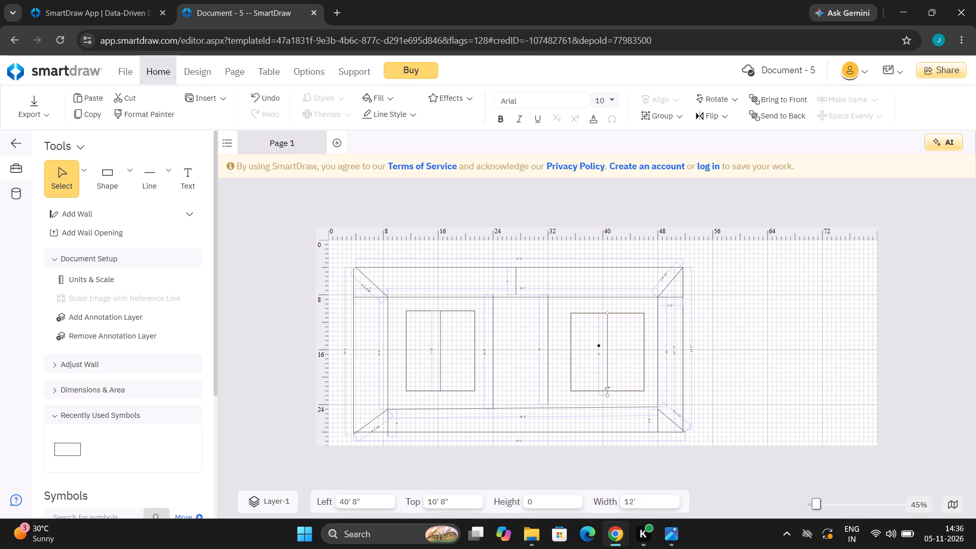
{"action": "left_click_drag", "start_coordinate": [607, 396], "coordinate": [606, 388]}
{"action": "left_click", "coordinate": [739, 344]}
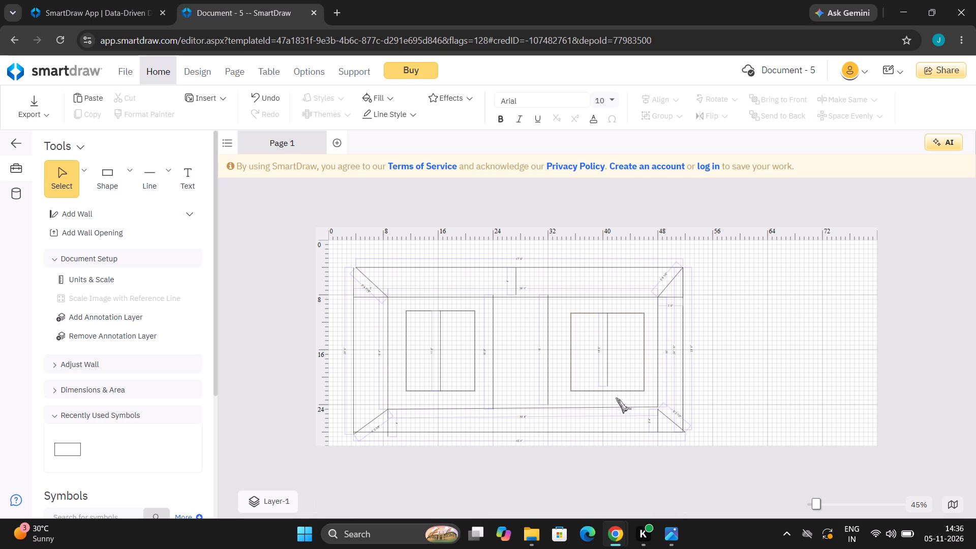
{"action": "left_click", "coordinate": [608, 384]}
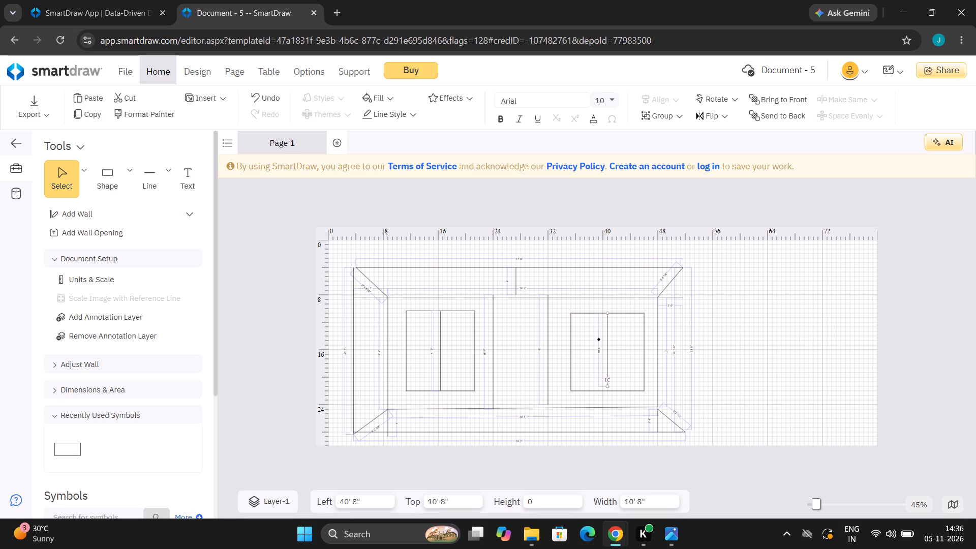
{"action": "left_click_drag", "start_coordinate": [607, 385], "coordinate": [608, 392]}
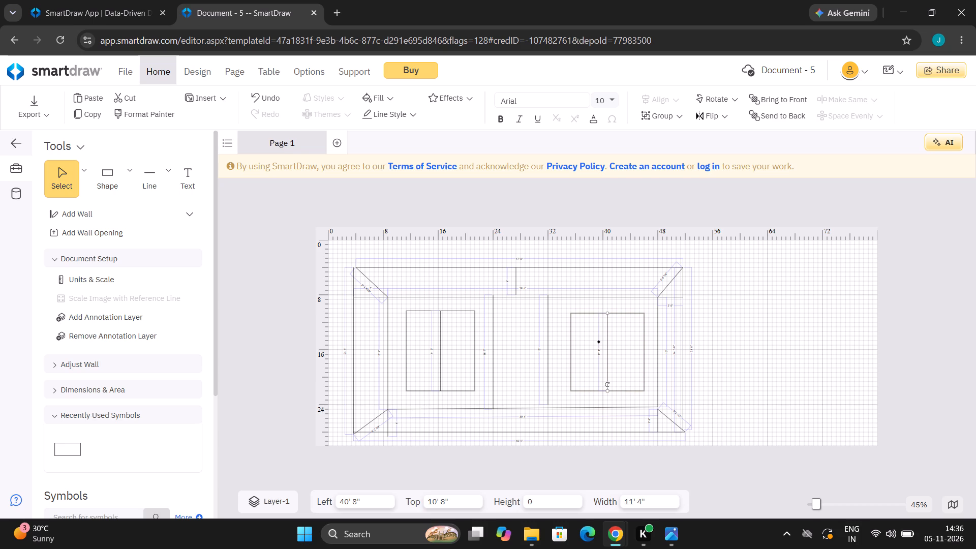
Lengthen the middle line of the 10' 8" wide rectangle to about 12' so its lower end extends just past the bottom edge, and deselect it.
{"action": "left_click", "coordinate": [608, 390]}
{"action": "left_click", "coordinate": [763, 344]}
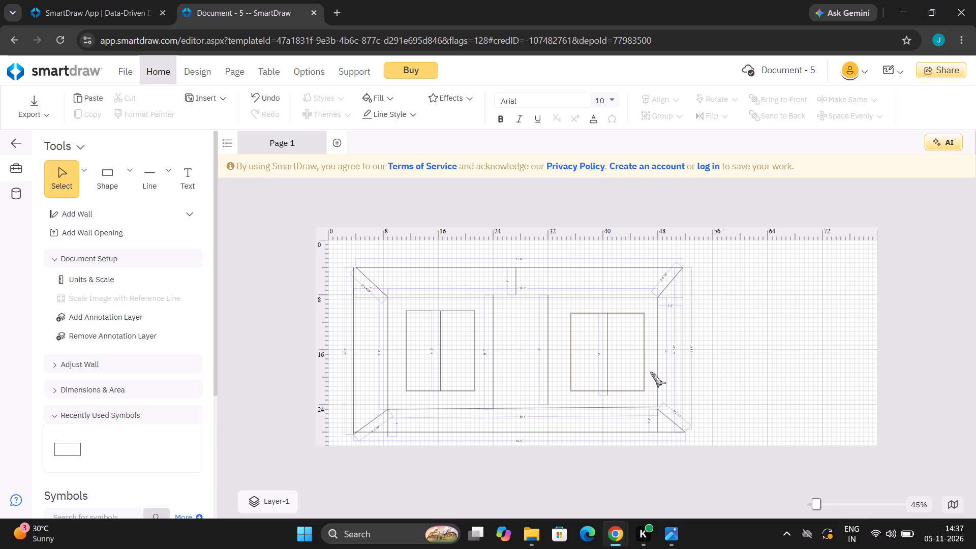
{"action": "left_click", "coordinate": [607, 397]}
{"action": "left_click", "coordinate": [605, 381]}
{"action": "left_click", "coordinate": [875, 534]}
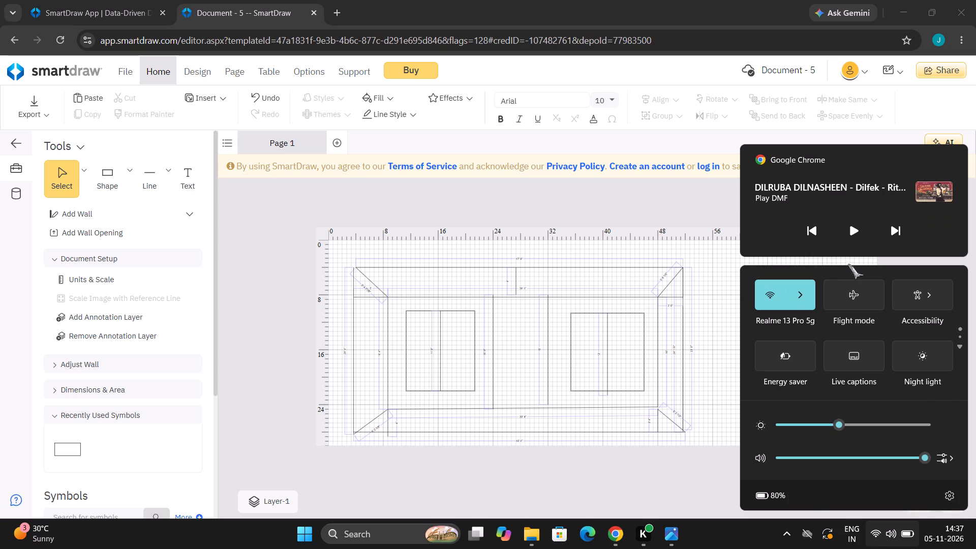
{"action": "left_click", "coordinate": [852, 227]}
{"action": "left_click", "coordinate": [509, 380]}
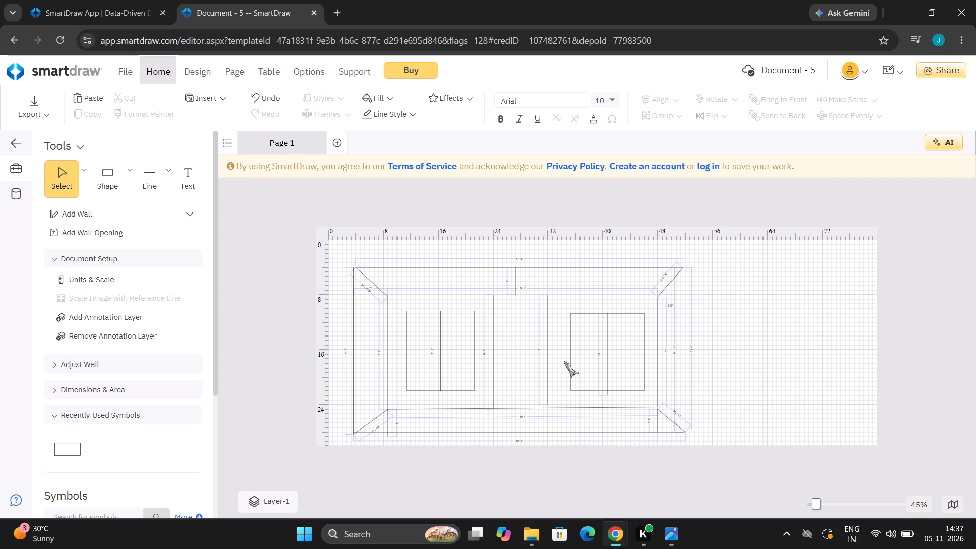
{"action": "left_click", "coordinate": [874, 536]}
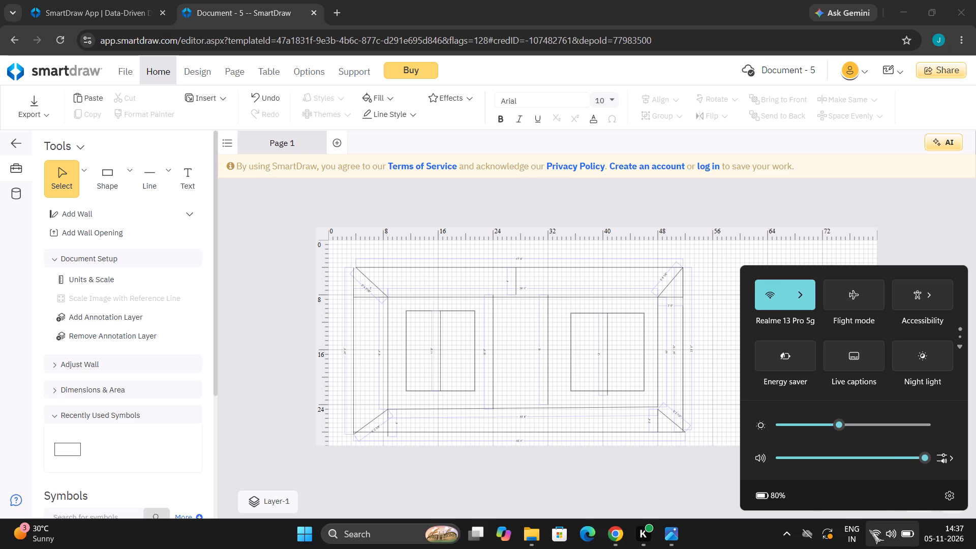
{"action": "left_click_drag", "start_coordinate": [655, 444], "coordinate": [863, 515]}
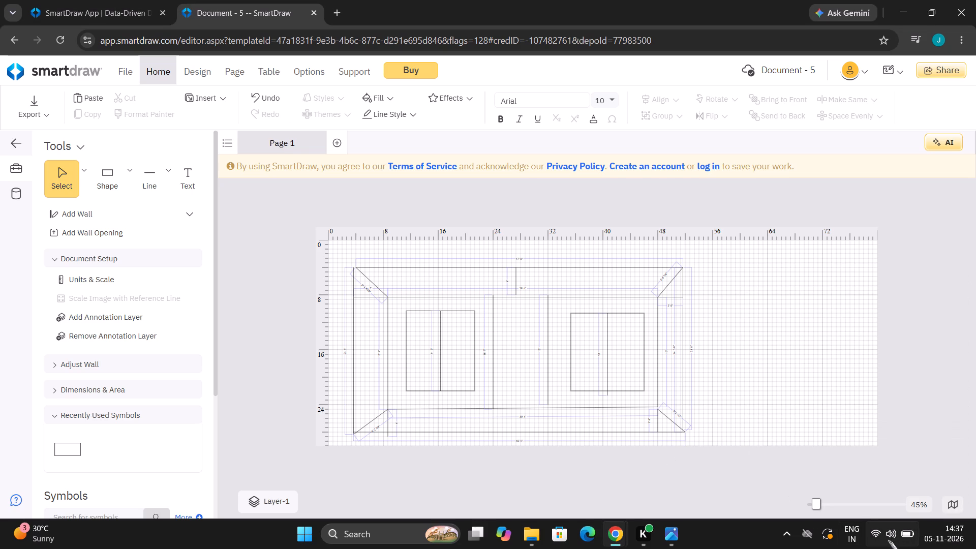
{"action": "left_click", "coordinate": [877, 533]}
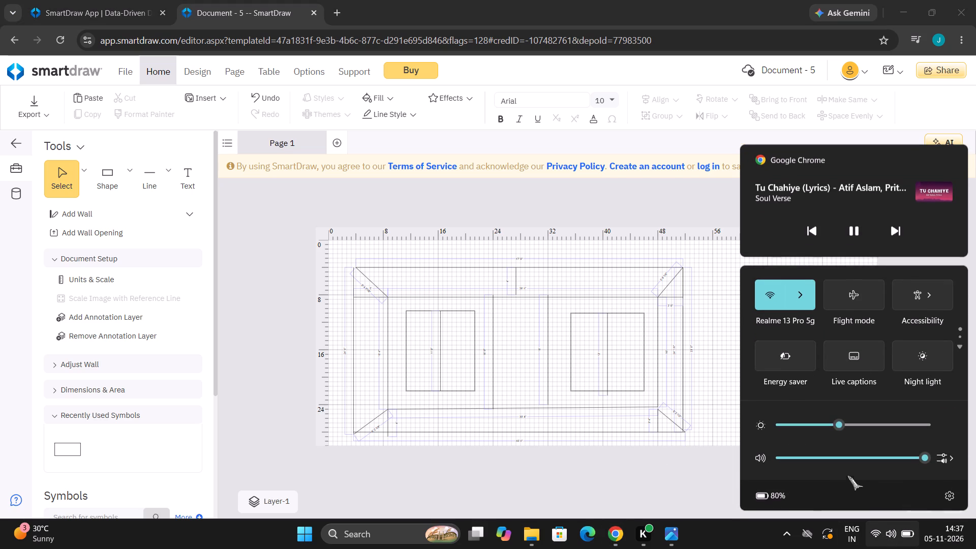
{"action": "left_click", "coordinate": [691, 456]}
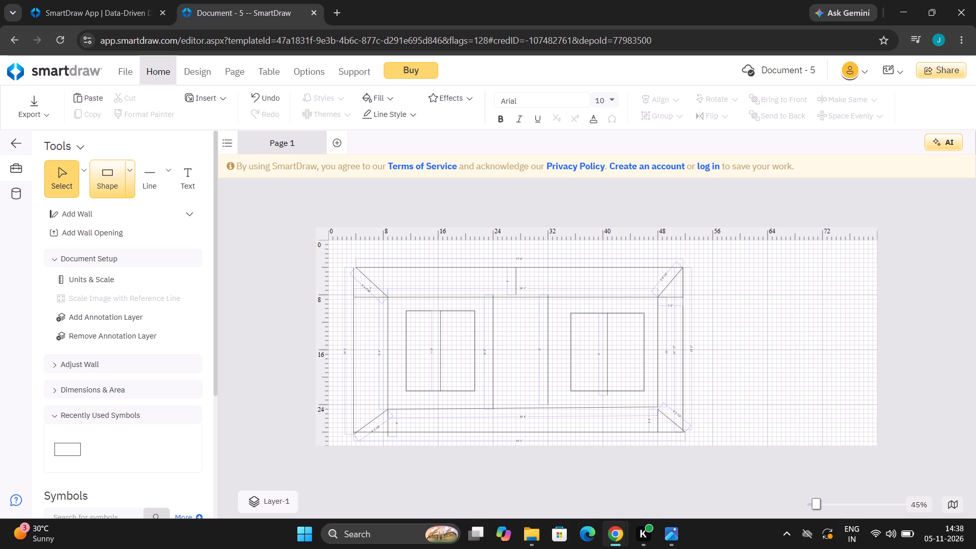
Draw a diagonal line about 8' 6" long from the middle line's upper end down to the rectangle's left edge.
{"action": "left_click", "coordinate": [153, 176]}
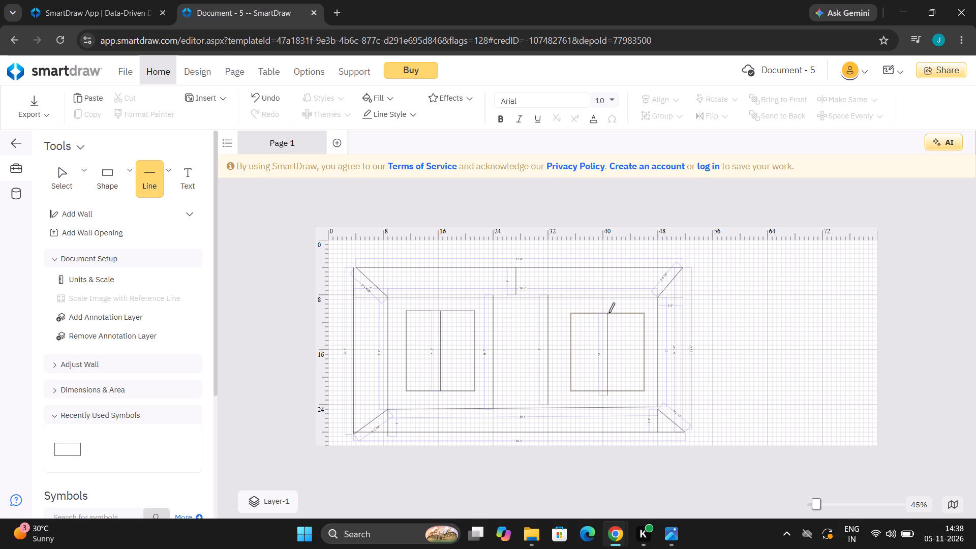
{"action": "left_click_drag", "start_coordinate": [606, 314], "coordinate": [581, 339]}
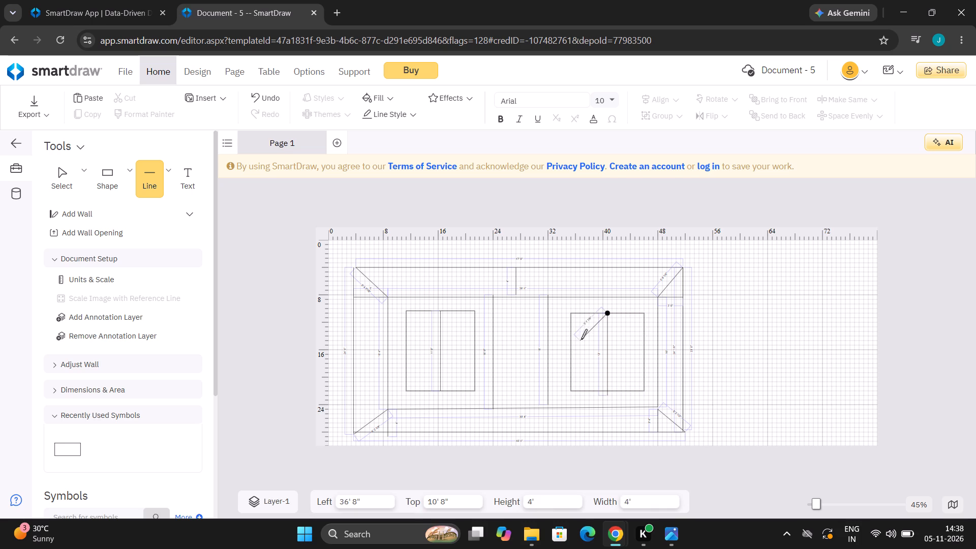
{"action": "left_click_drag", "start_coordinate": [581, 339], "coordinate": [583, 353]}
{"action": "left_click_drag", "start_coordinate": [583, 353], "coordinate": [583, 353]}
{"action": "left_click_drag", "start_coordinate": [583, 353], "coordinate": [570, 358]}
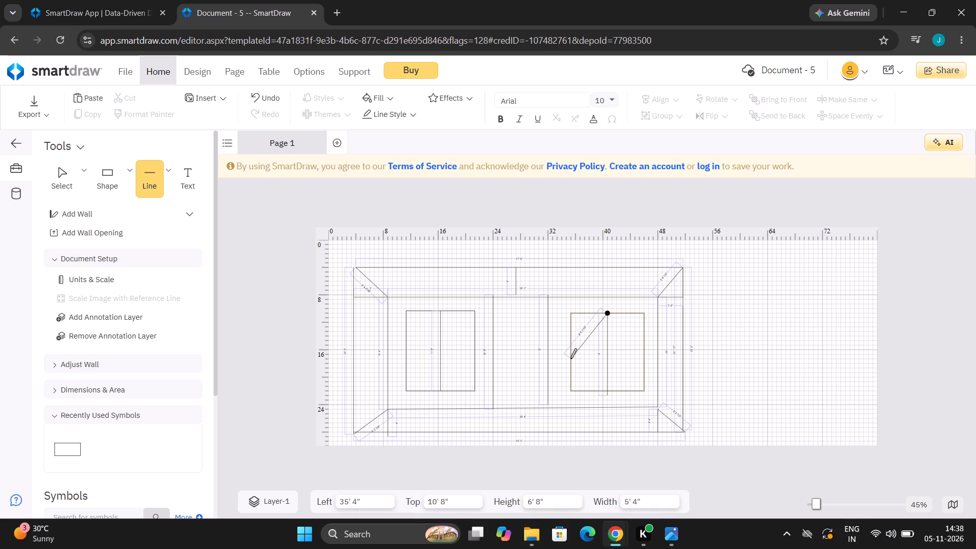
{"action": "left_click_drag", "start_coordinate": [570, 358], "coordinate": [570, 357]}
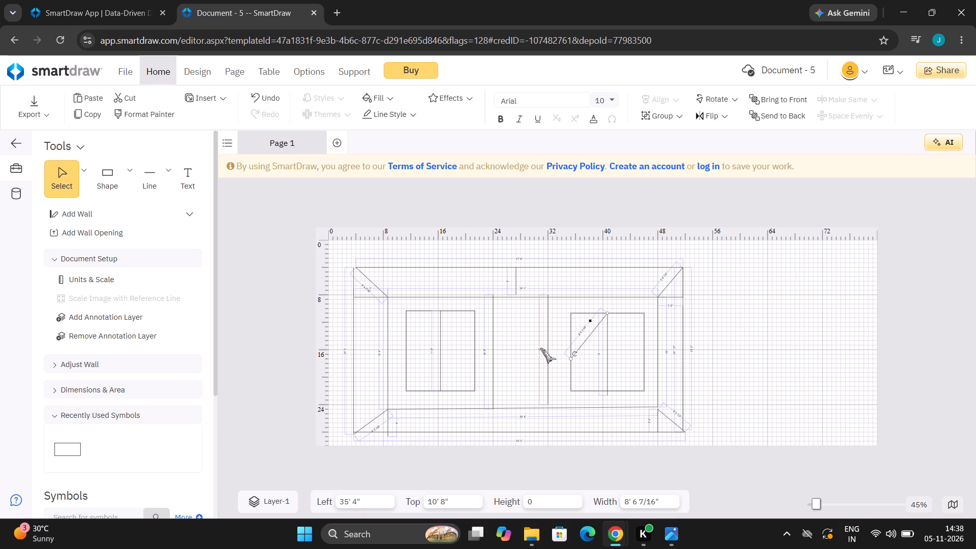
Draw a second diagonal from the first one's end on the left edge to where the middle line meets the rectangle's bottom edge.
{"action": "left_click", "coordinate": [152, 184]}
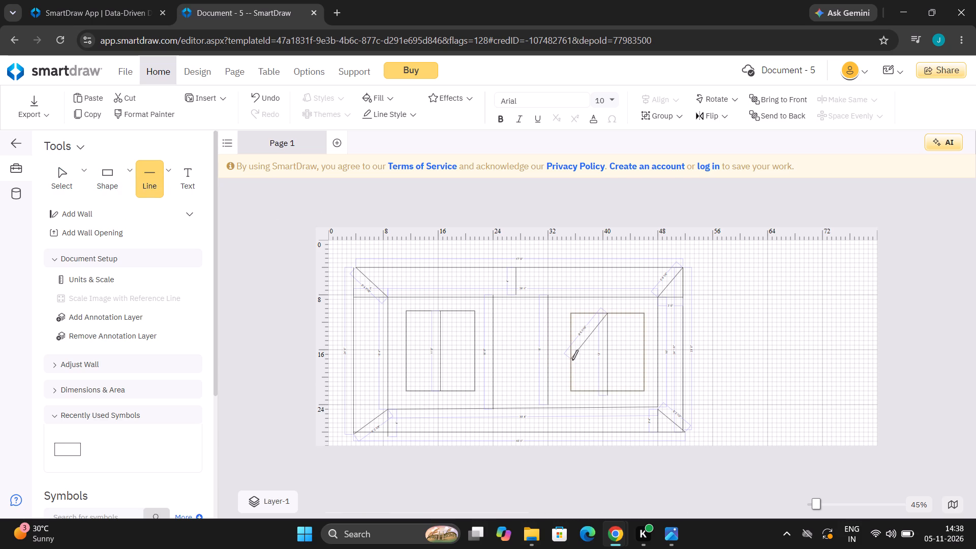
{"action": "left_click_drag", "start_coordinate": [572, 358], "coordinate": [602, 376]}
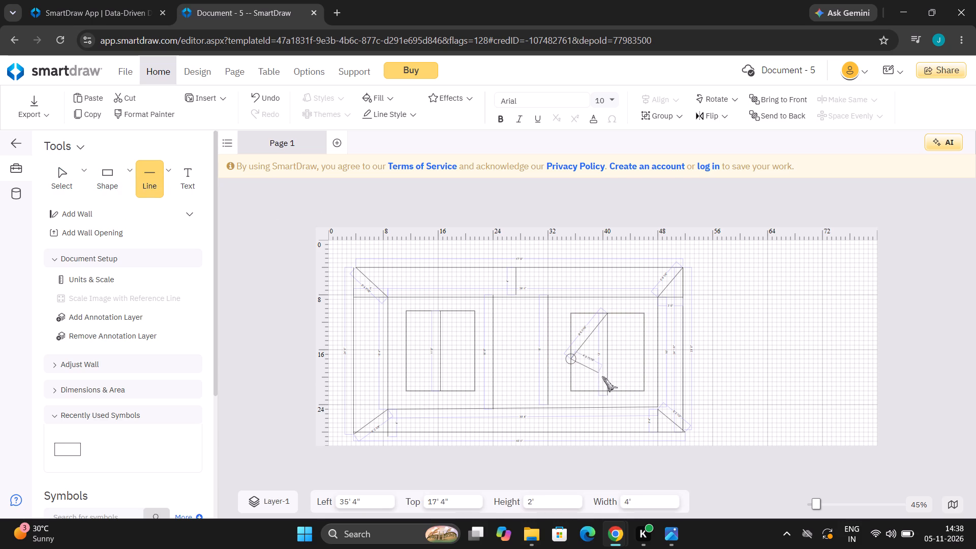
{"action": "left_click_drag", "start_coordinate": [602, 376], "coordinate": [603, 387]}
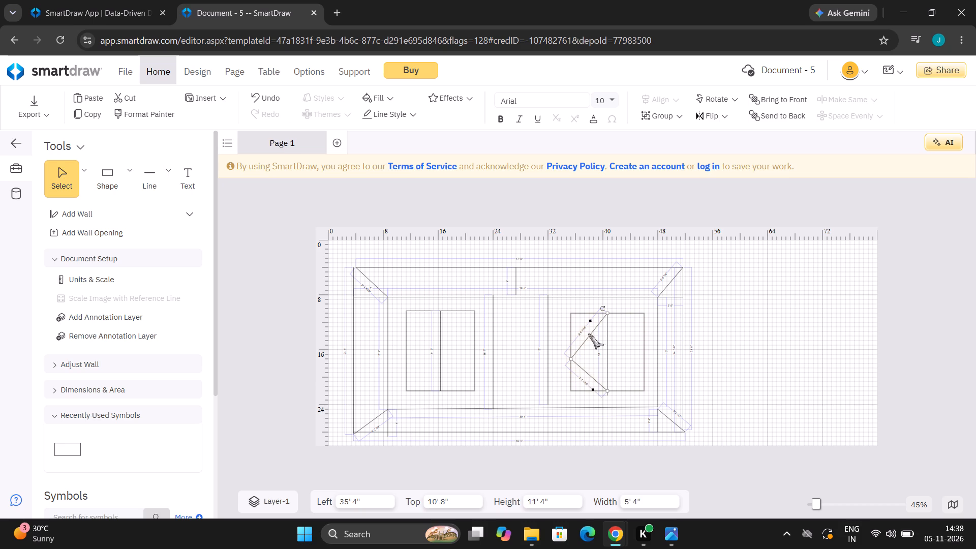
Raise the shared vertex of the two diagonals along the rectangle's left edge to about 16' from the top, and deselect them.
{"action": "left_click", "coordinate": [586, 334]}
{"action": "left_click", "coordinate": [586, 334]}
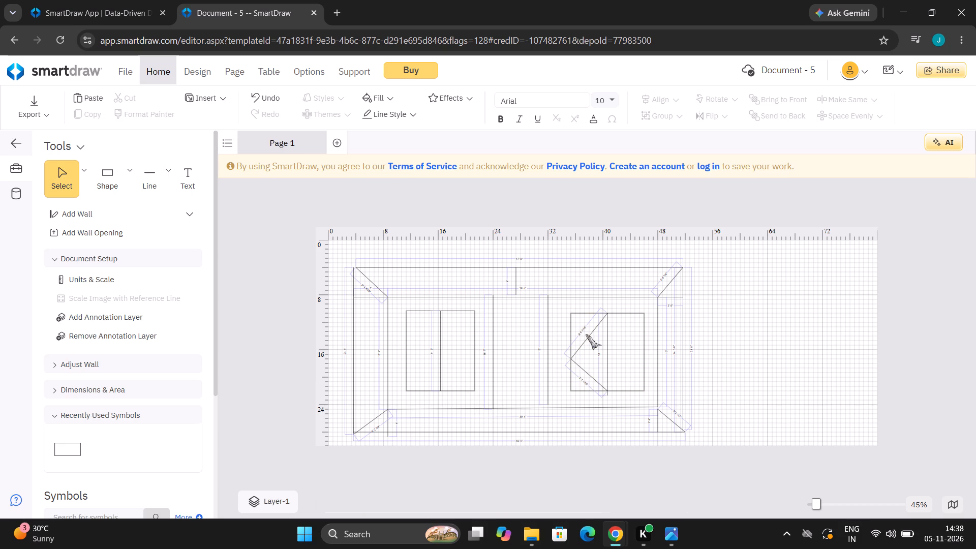
{"action": "left_click", "coordinate": [585, 342]}
{"action": "left_click", "coordinate": [585, 342]}
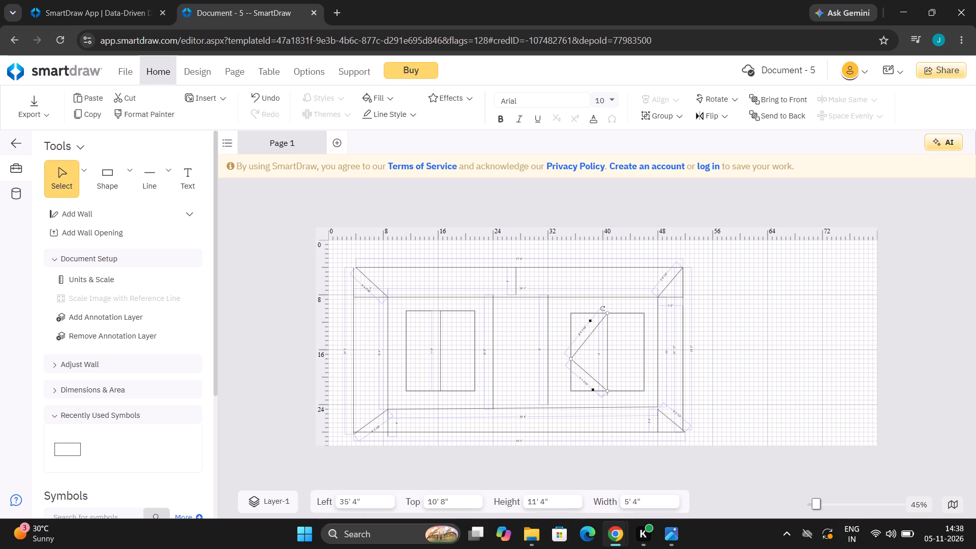
{"action": "left_click_drag", "start_coordinate": [570, 358], "coordinate": [571, 350]}
{"action": "left_click_drag", "start_coordinate": [571, 350], "coordinate": [570, 351]}
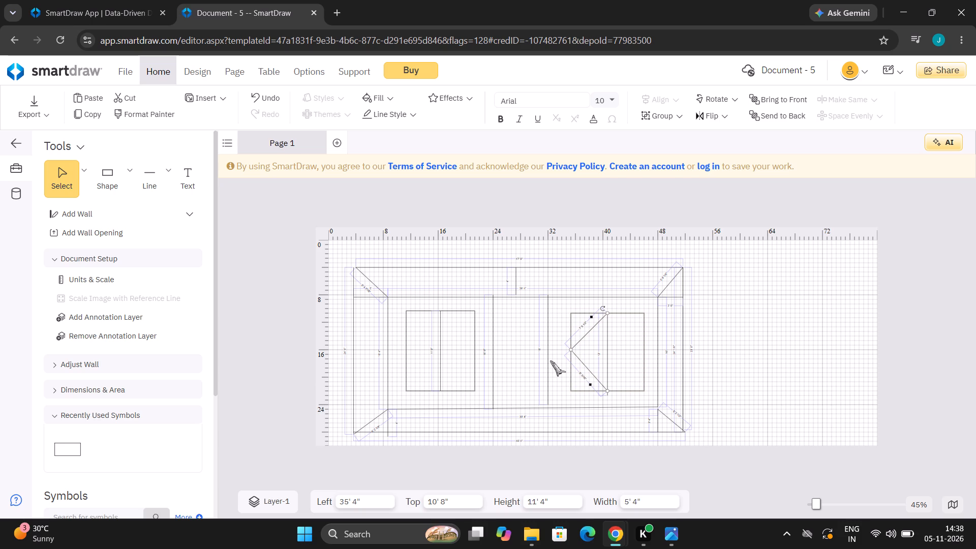
{"action": "left_click", "coordinate": [550, 360]}
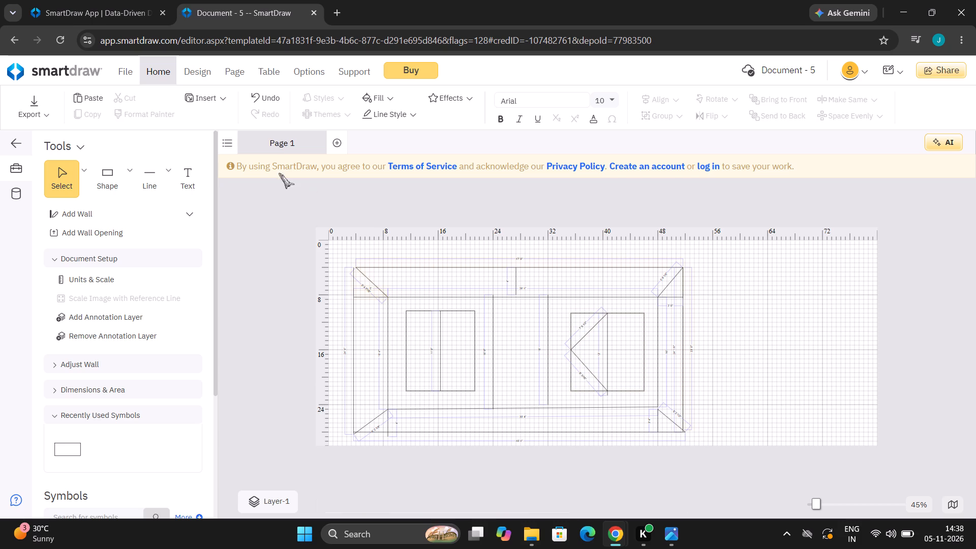
Draw a diagonal about 7' 6 1/2" long from the rectangle's upper-right corner down to the middle line, and deselect it.
{"action": "left_click", "coordinate": [149, 172]}
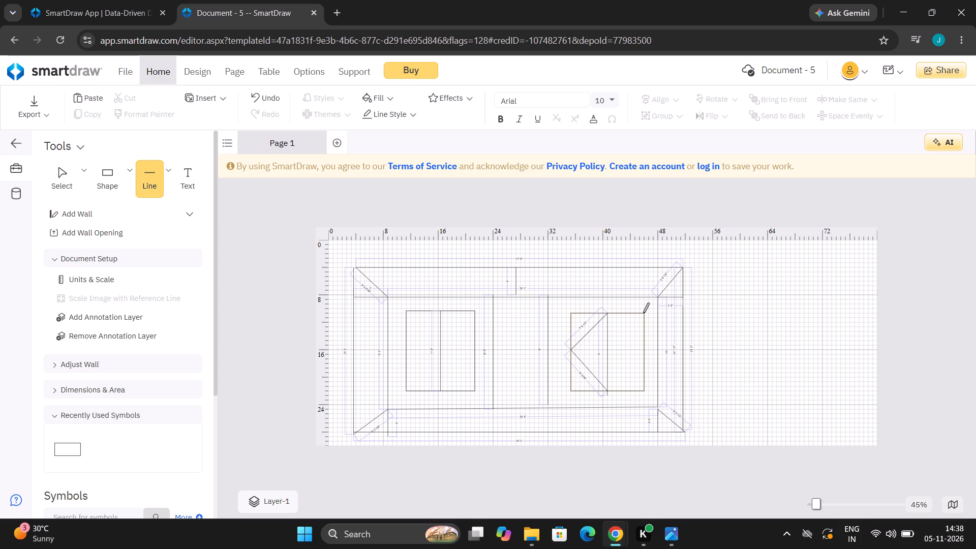
{"action": "left_click_drag", "start_coordinate": [643, 313], "coordinate": [614, 352]}
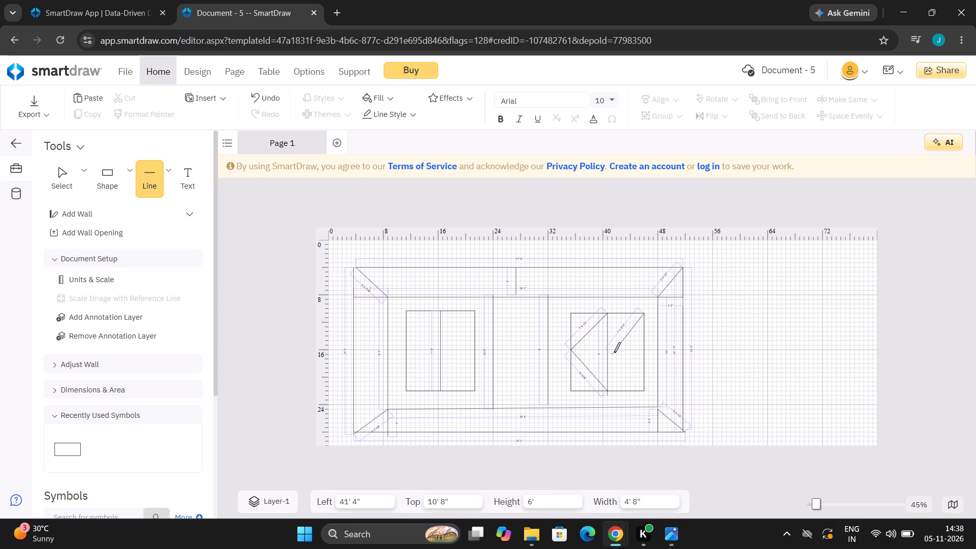
{"action": "left_click_drag", "start_coordinate": [614, 352], "coordinate": [610, 352]}
{"action": "left_click_drag", "start_coordinate": [610, 352], "coordinate": [610, 352]}
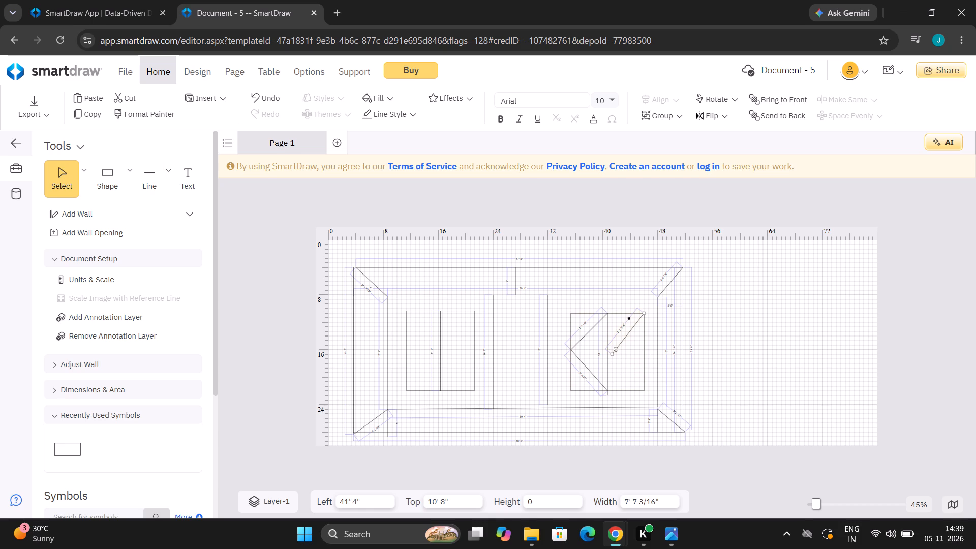
{"action": "left_click", "coordinate": [611, 354]}
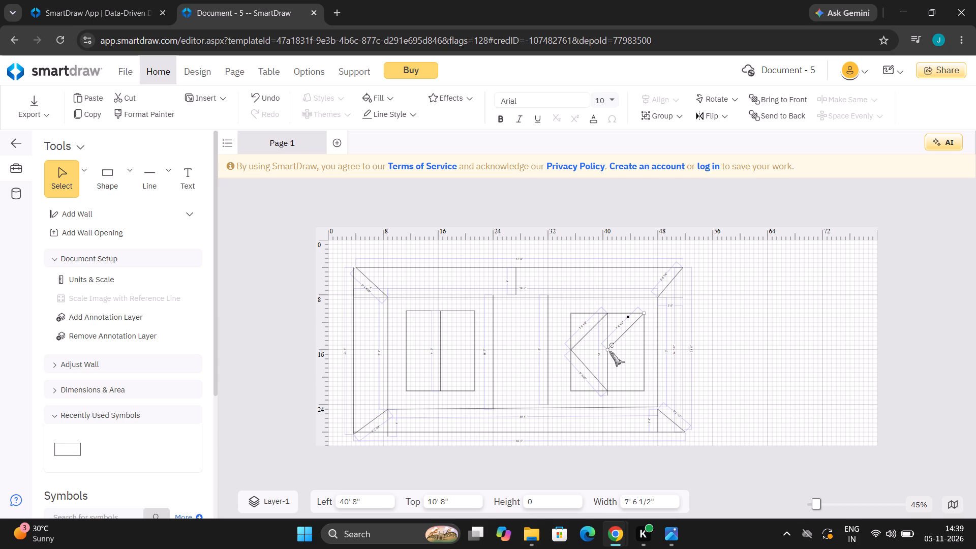
{"action": "left_click", "coordinate": [626, 362]}
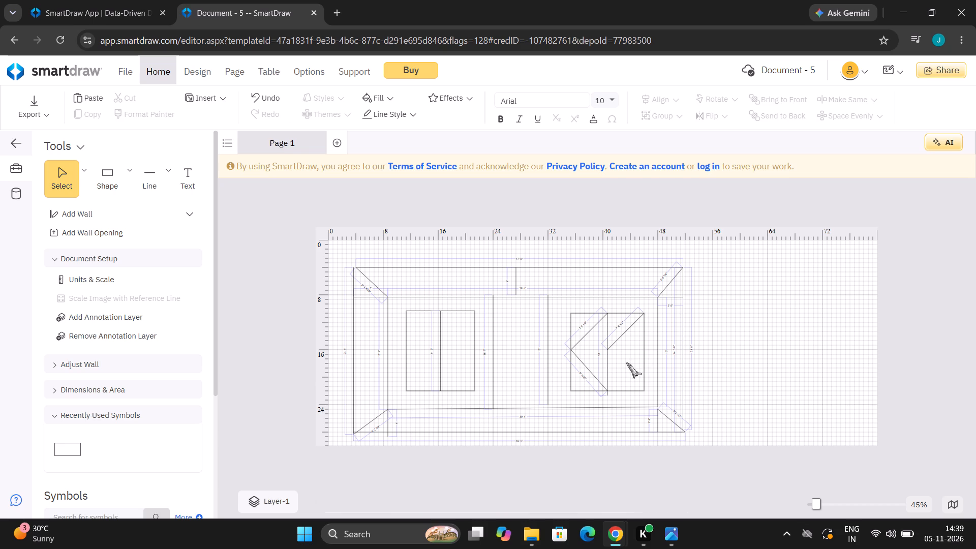
Draw a diagonal from the previous one's end on the middle line to the rectangle's lower-right corner, and deselect it.
{"action": "left_click", "coordinate": [150, 181]}
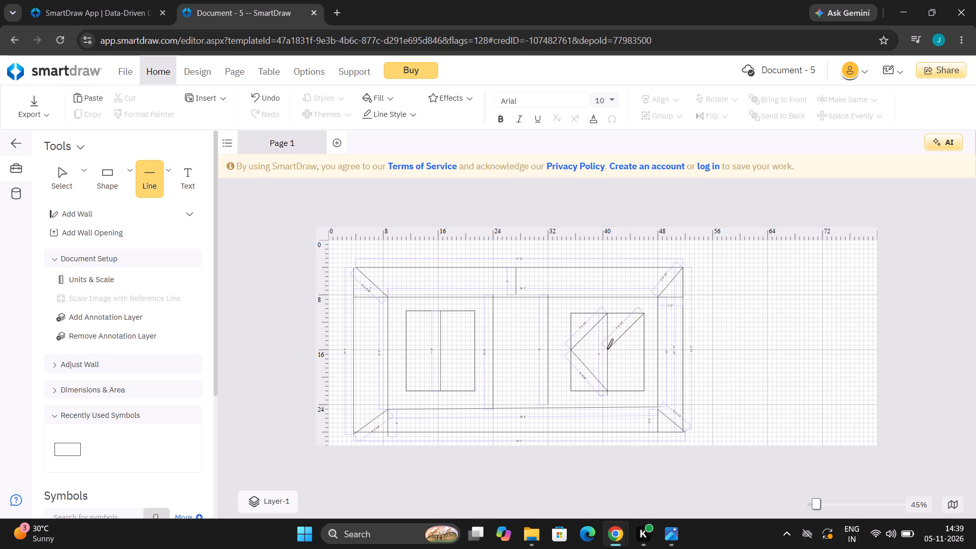
{"action": "left_click_drag", "start_coordinate": [607, 349], "coordinate": [630, 375]}
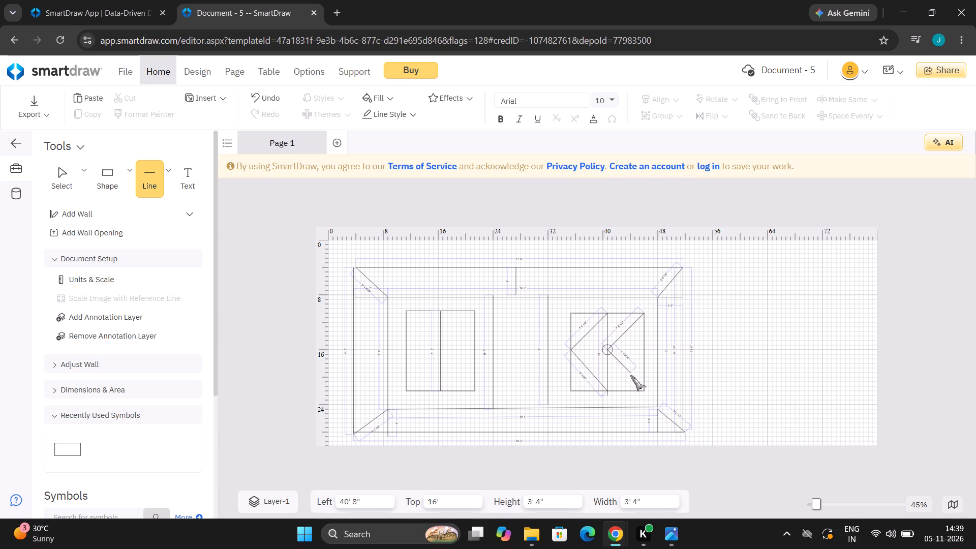
{"action": "left_click_drag", "start_coordinate": [630, 375], "coordinate": [644, 388]}
{"action": "left_click", "coordinate": [751, 323]}
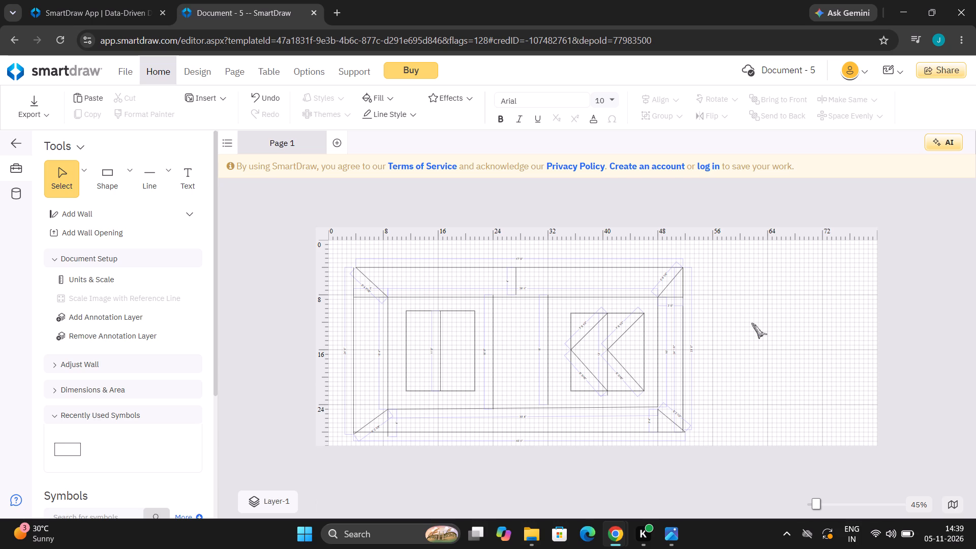
Move the shared vertex of the right half's two diagonals up to the middle line's upper end on the rectangle's top edge.
{"action": "left_click", "coordinate": [623, 330]}
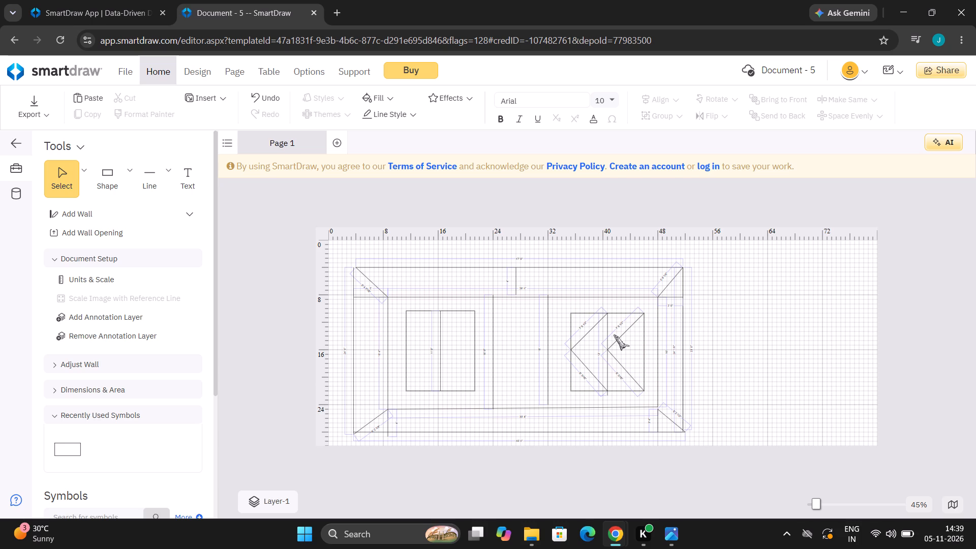
{"action": "left_click", "coordinate": [614, 334]}
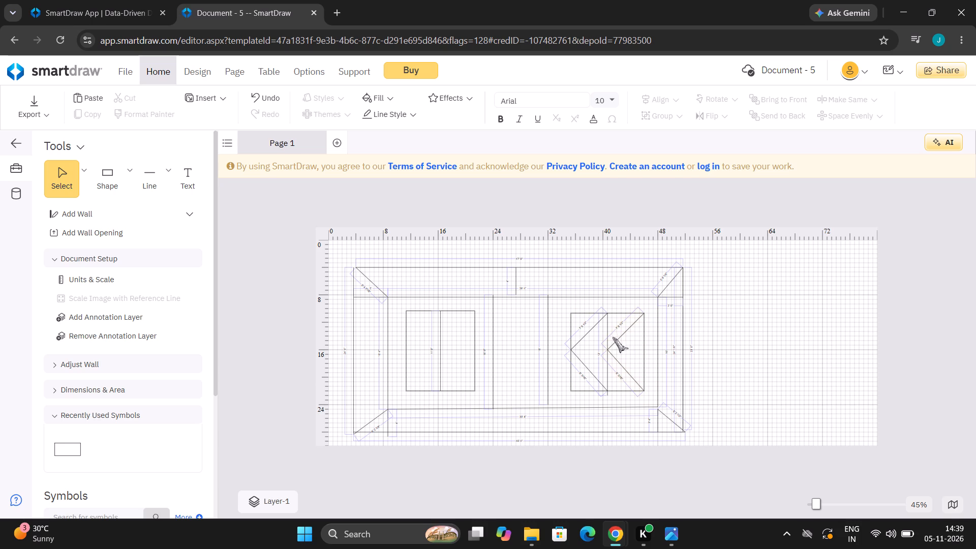
{"action": "left_click", "coordinate": [617, 340]}
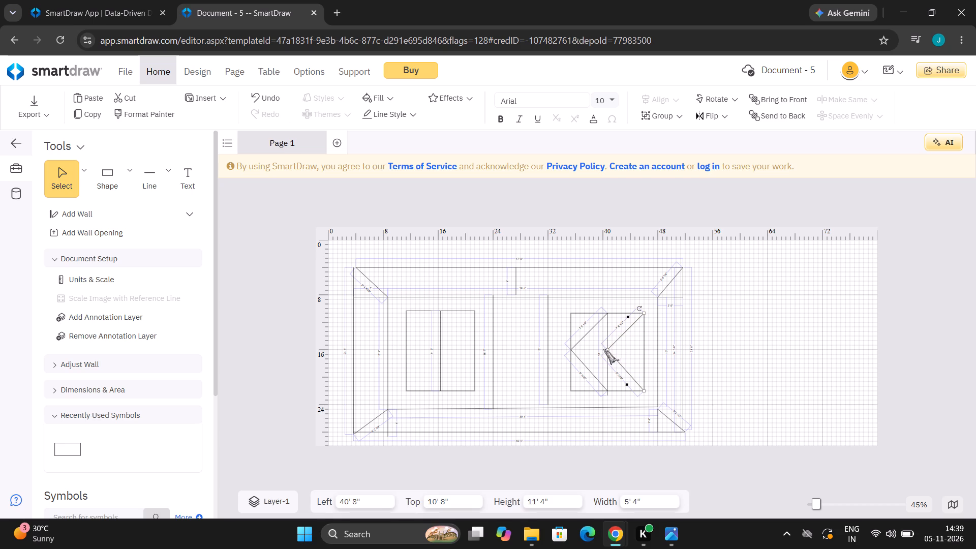
{"action": "left_click_drag", "start_coordinate": [608, 349], "coordinate": [604, 318]}
{"action": "left_click_drag", "start_coordinate": [604, 318], "coordinate": [608, 315]}
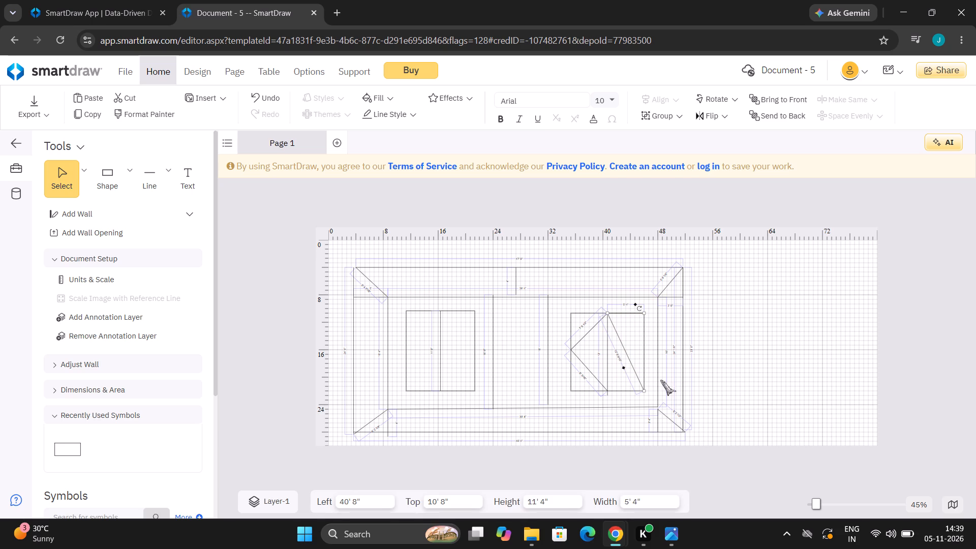
Raise the lower end of the right half's diagonal along the rectangle's right edge, making the diagonal's height about 5' 8".
{"action": "left_click_drag", "start_coordinate": [644, 390], "coordinate": [639, 376]}
{"action": "left_click_drag", "start_coordinate": [639, 376], "coordinate": [639, 351]}
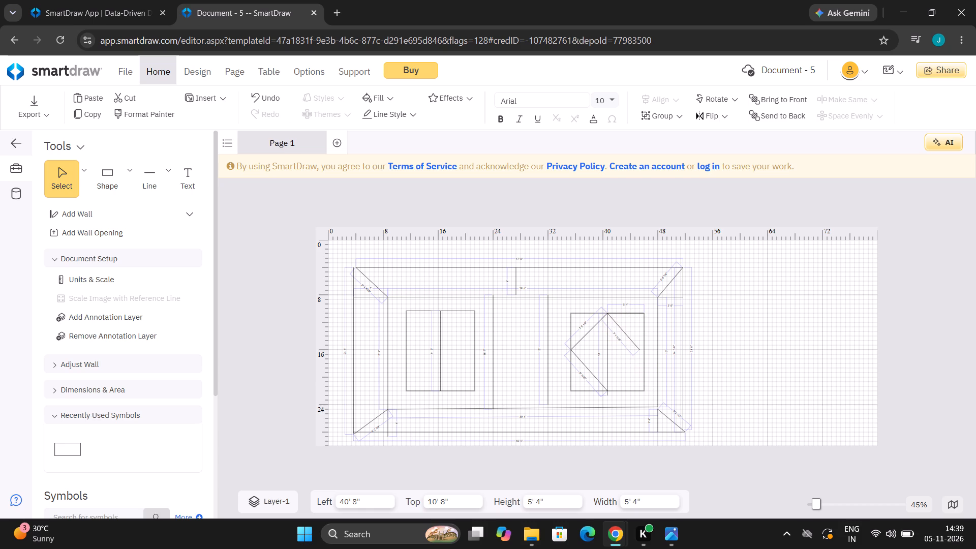
{"action": "left_click_drag", "start_coordinate": [639, 351], "coordinate": [642, 347]}
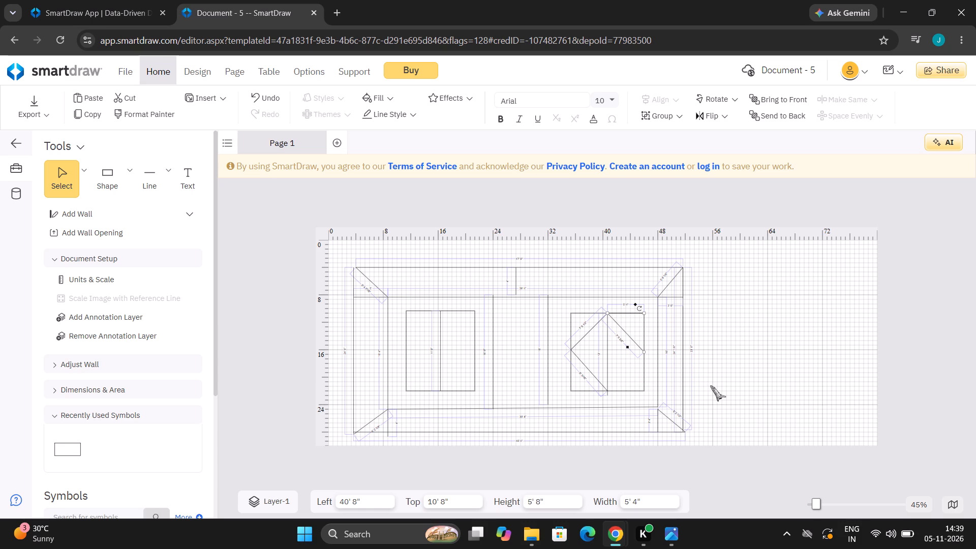
{"action": "left_click", "coordinate": [710, 385]}
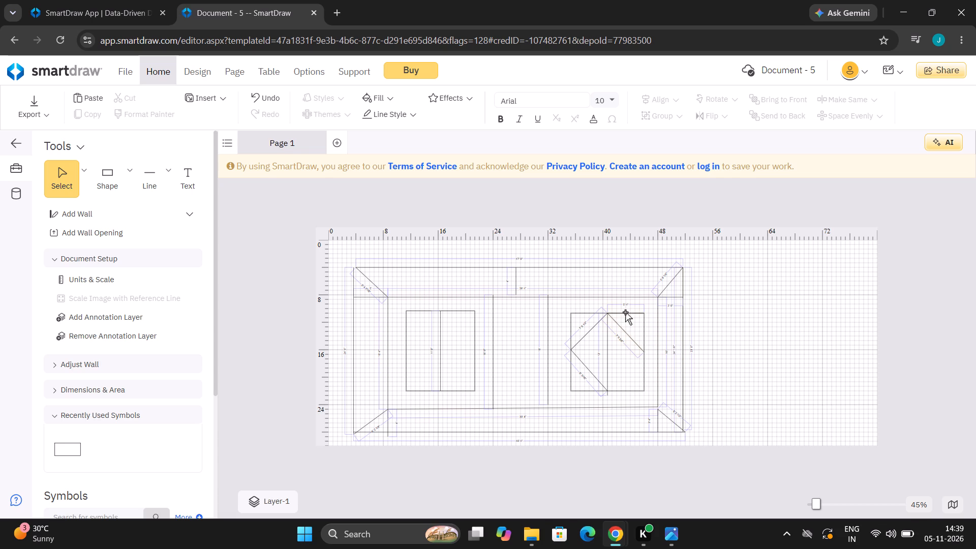
{"action": "left_click", "coordinate": [625, 312]}
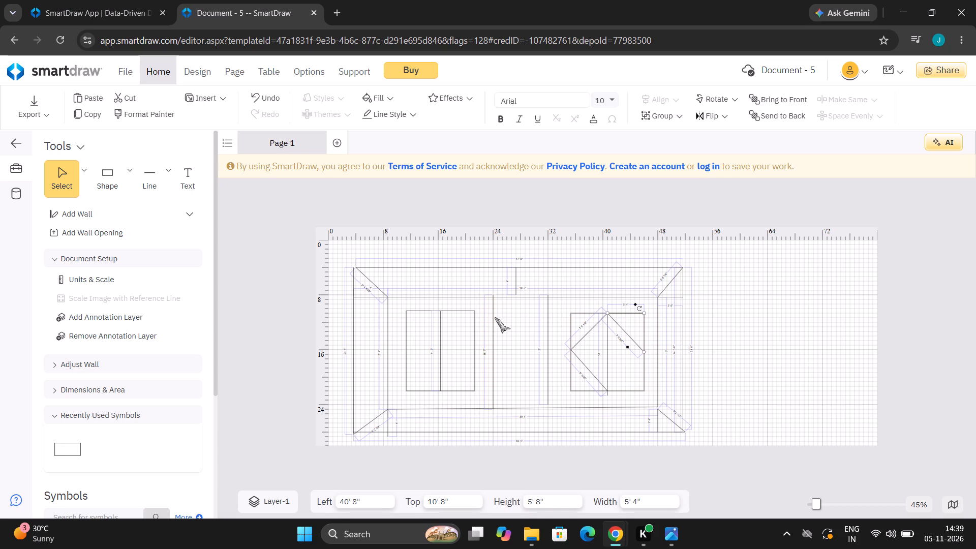
Draw a diagonal from the right-edge vertex down to the middle line's lower end, about 5' 8" high and 5' 4" wide, and deselect it.
{"action": "left_click", "coordinate": [146, 178]}
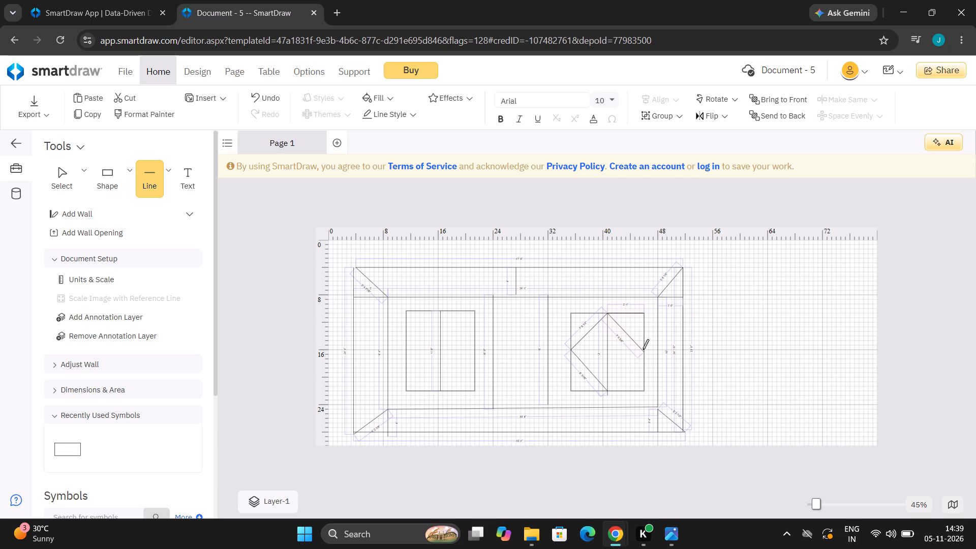
{"action": "left_click_drag", "start_coordinate": [643, 352], "coordinate": [624, 380]}
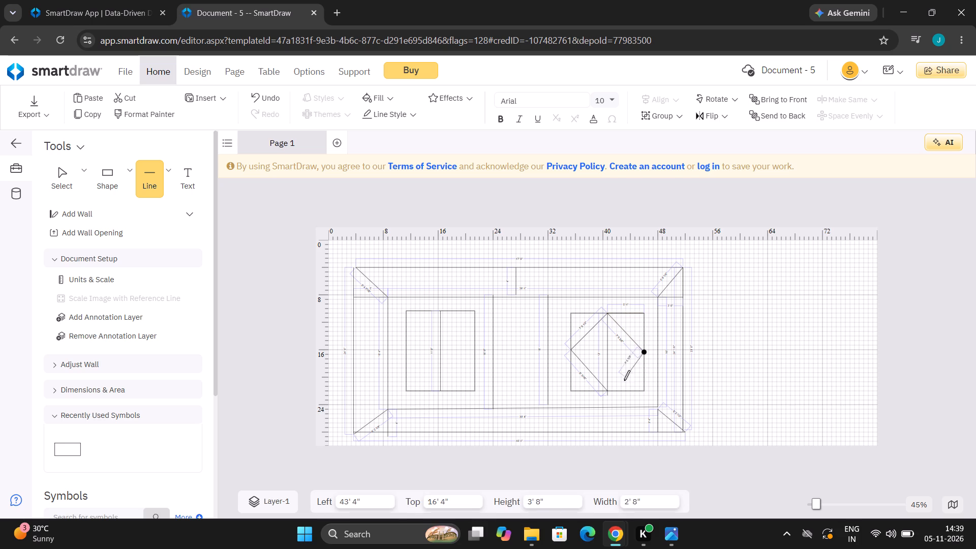
{"action": "left_click_drag", "start_coordinate": [624, 380], "coordinate": [609, 394]}
{"action": "left_click_drag", "start_coordinate": [609, 394], "coordinate": [609, 388]}
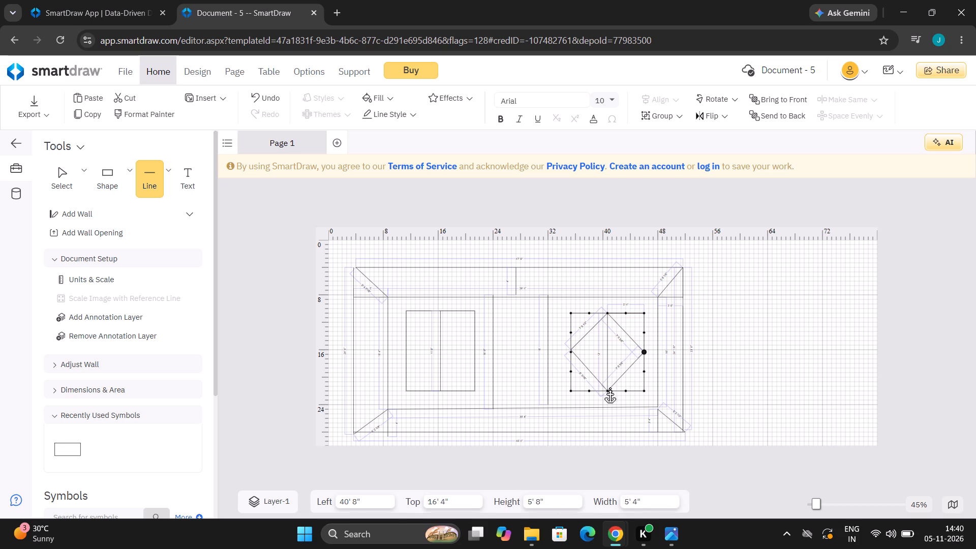
{"action": "left_click_drag", "start_coordinate": [609, 388], "coordinate": [610, 388]}
{"action": "left_click", "coordinate": [761, 343]}
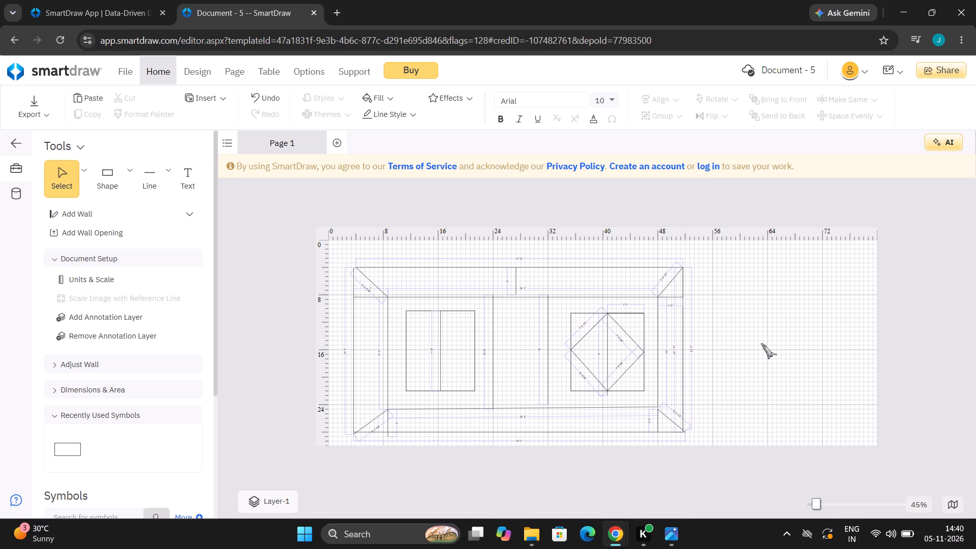
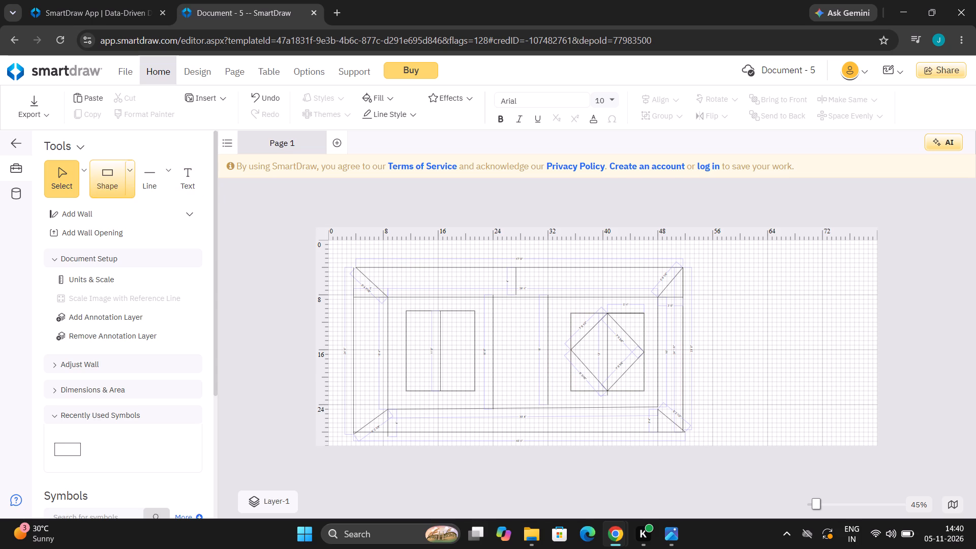
In the left room's rectangle, draw two diagonals from the middle line's ends meeting on the left edge, about 7' 5" and 7' 6" long.
{"action": "left_click", "coordinate": [147, 178]}
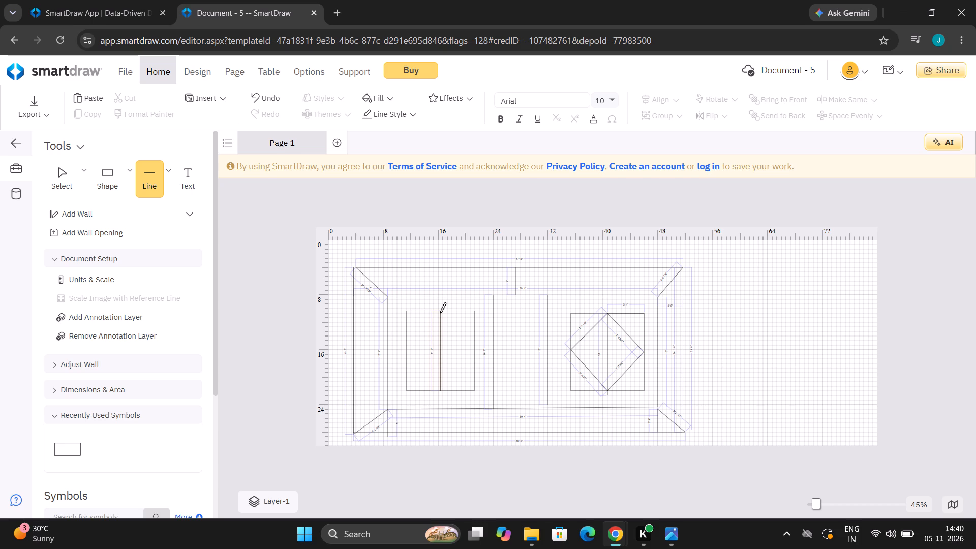
{"action": "left_click_drag", "start_coordinate": [440, 313], "coordinate": [428, 322]}
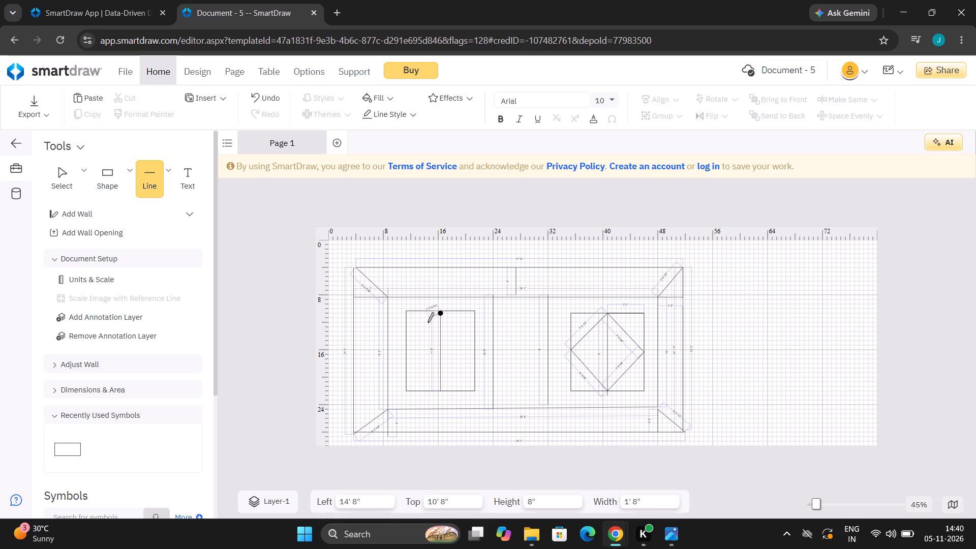
{"action": "left_click_drag", "start_coordinate": [428, 322], "coordinate": [417, 350]}
{"action": "left_click_drag", "start_coordinate": [417, 350], "coordinate": [407, 356]}
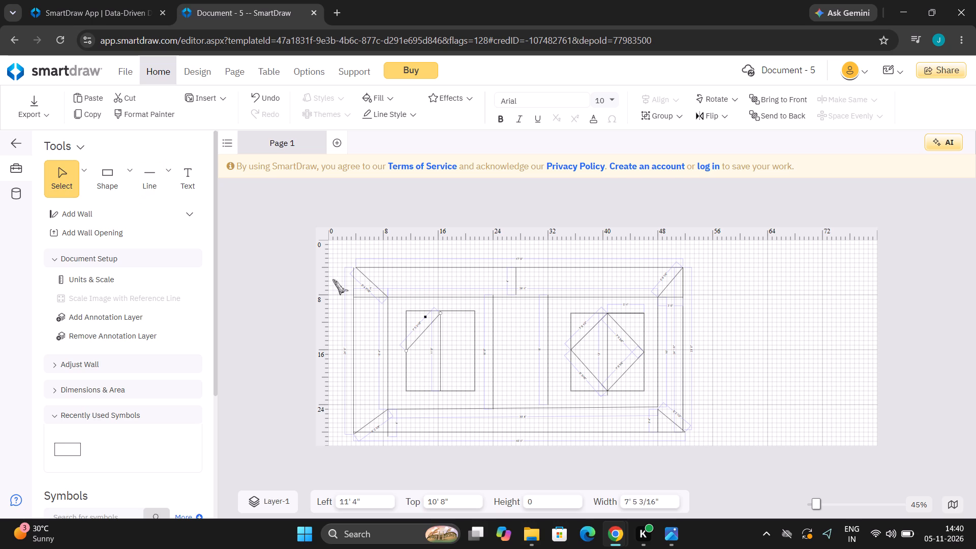
{"action": "left_click", "coordinate": [147, 178]}
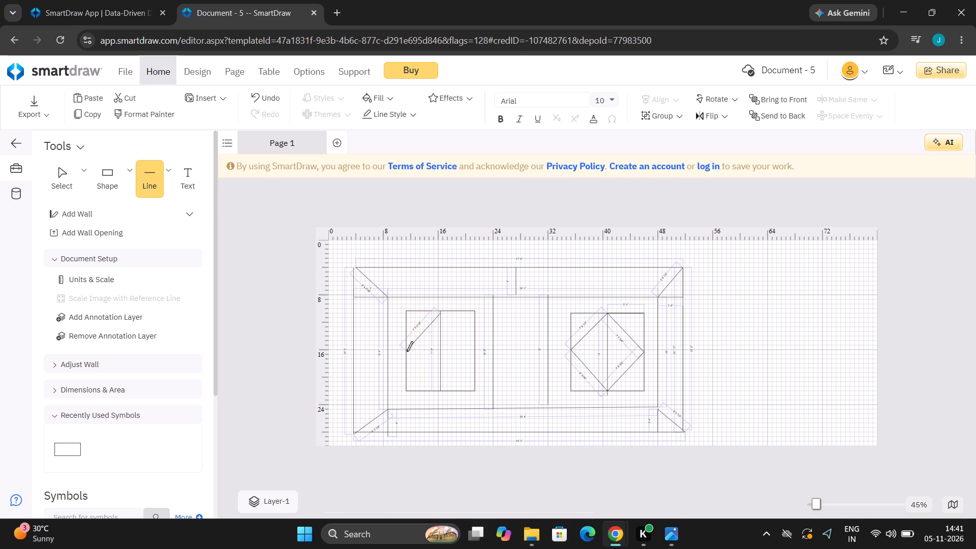
{"action": "left_click_drag", "start_coordinate": [407, 351], "coordinate": [430, 383]}
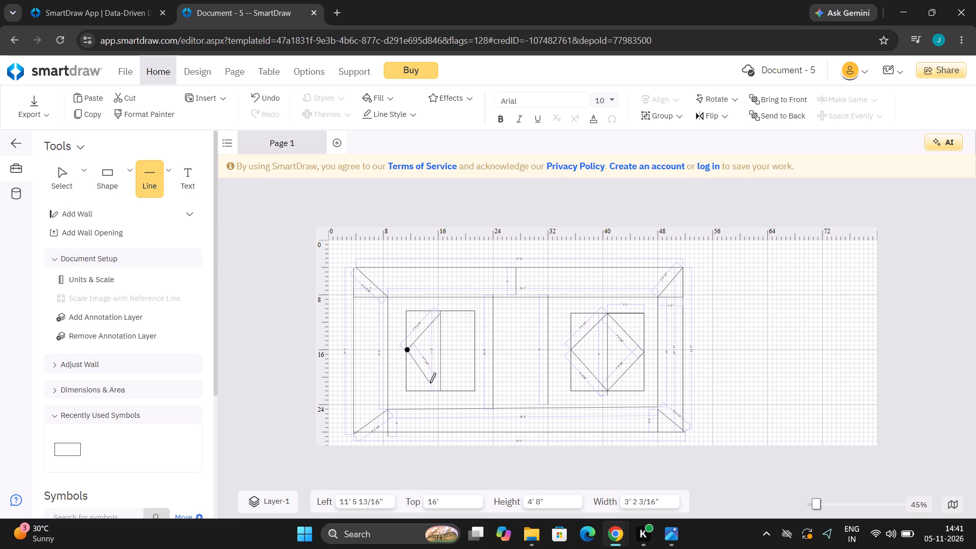
{"action": "left_click_drag", "start_coordinate": [430, 383], "coordinate": [439, 393]}
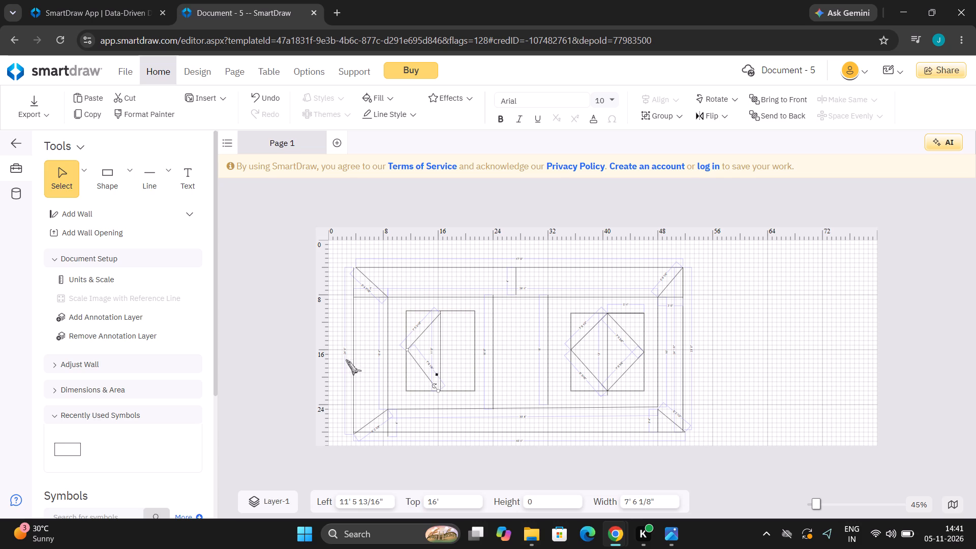
{"action": "left_click", "coordinate": [398, 379]}
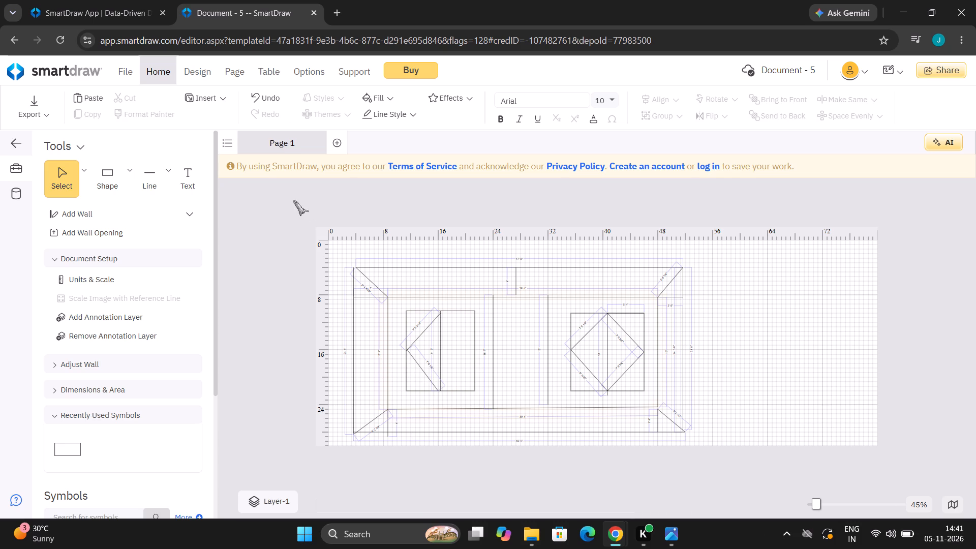
Complete that rectangle's diamond with two diagonals from the middle line's ends meeting on the right edge, about 7' 5" and 7' 9" long.
{"action": "left_click", "coordinate": [152, 178]}
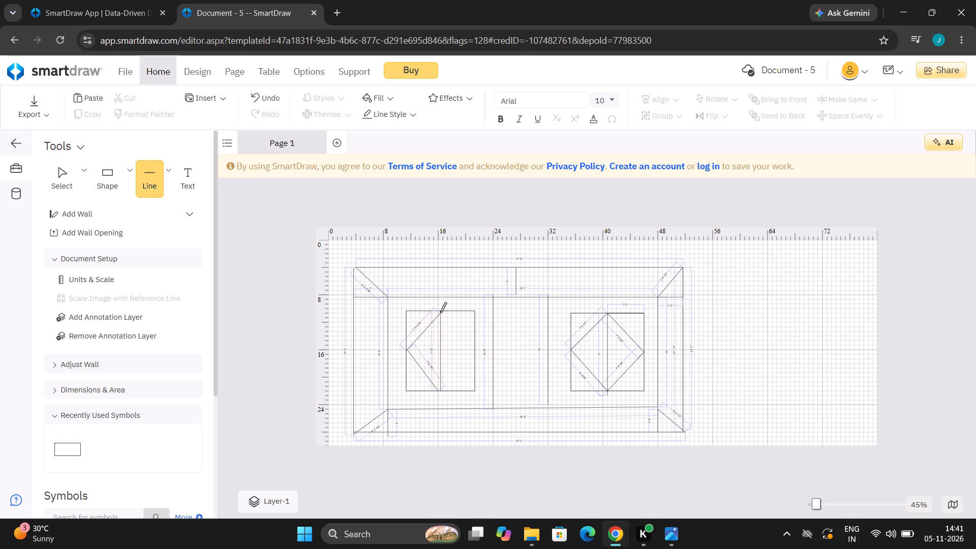
{"action": "left_click_drag", "start_coordinate": [440, 312], "coordinate": [467, 350]}
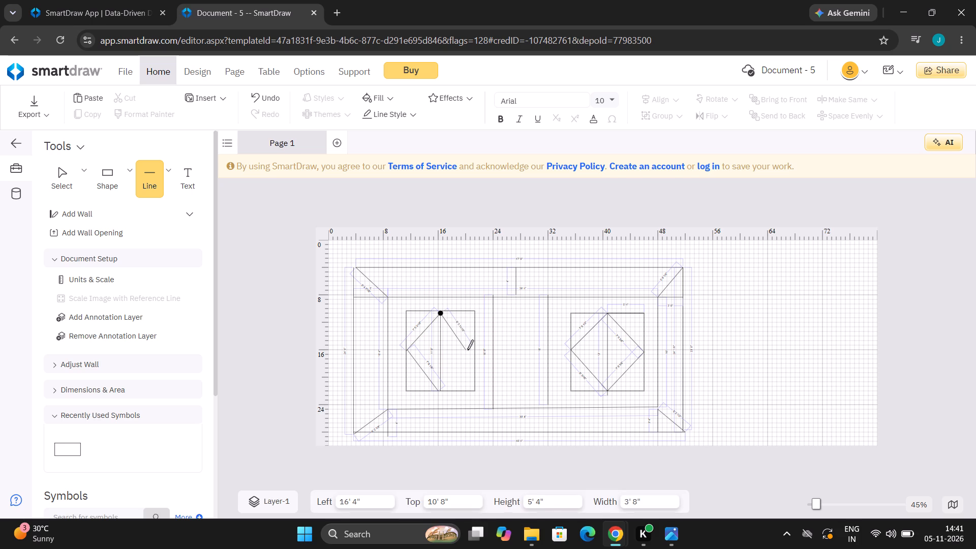
{"action": "left_click_drag", "start_coordinate": [467, 350], "coordinate": [472, 352]}
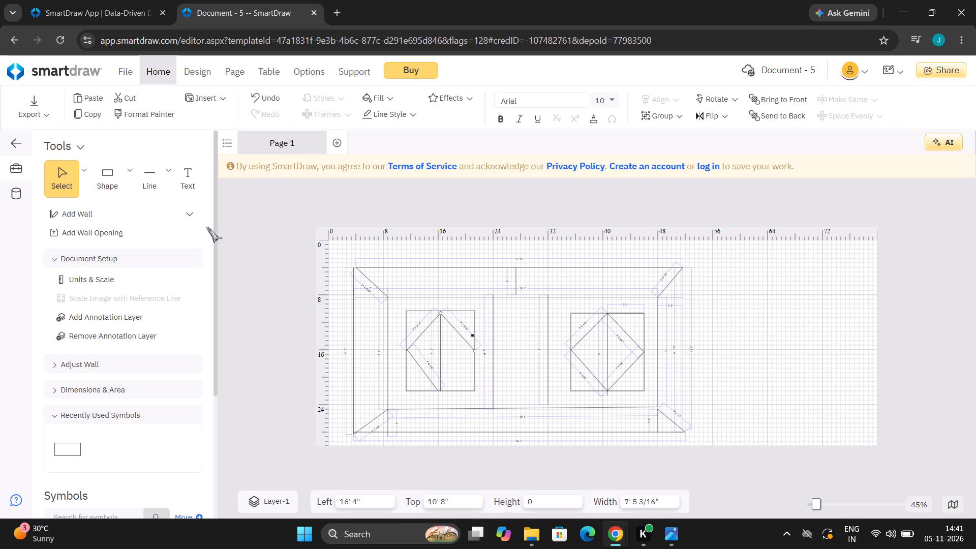
{"action": "left_click", "coordinate": [147, 182]}
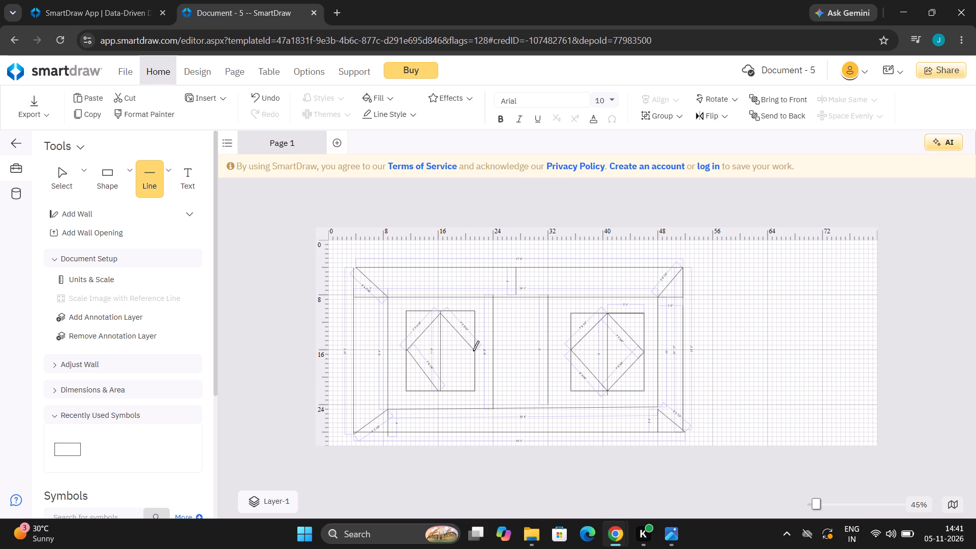
{"action": "left_click_drag", "start_coordinate": [472, 350], "coordinate": [446, 389]}
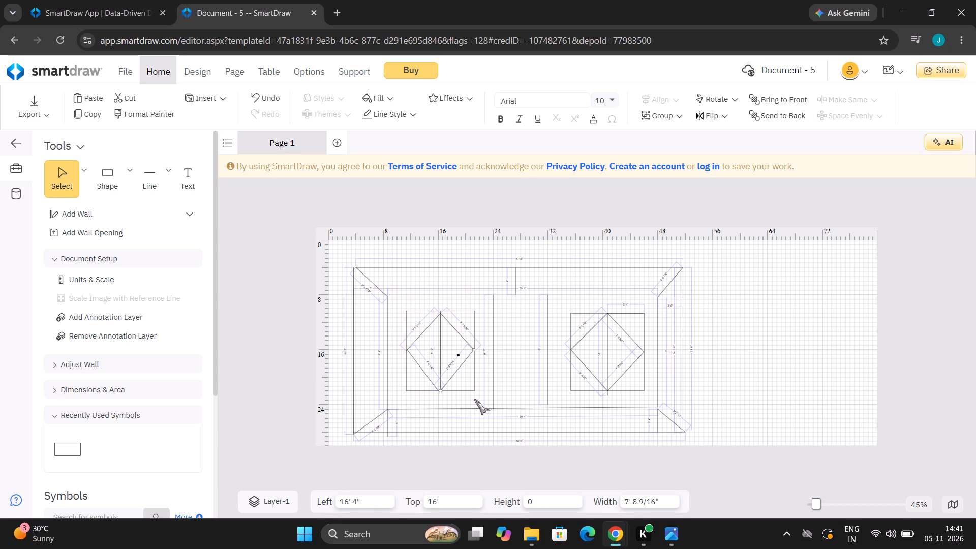
{"action": "left_click", "coordinate": [474, 399]}
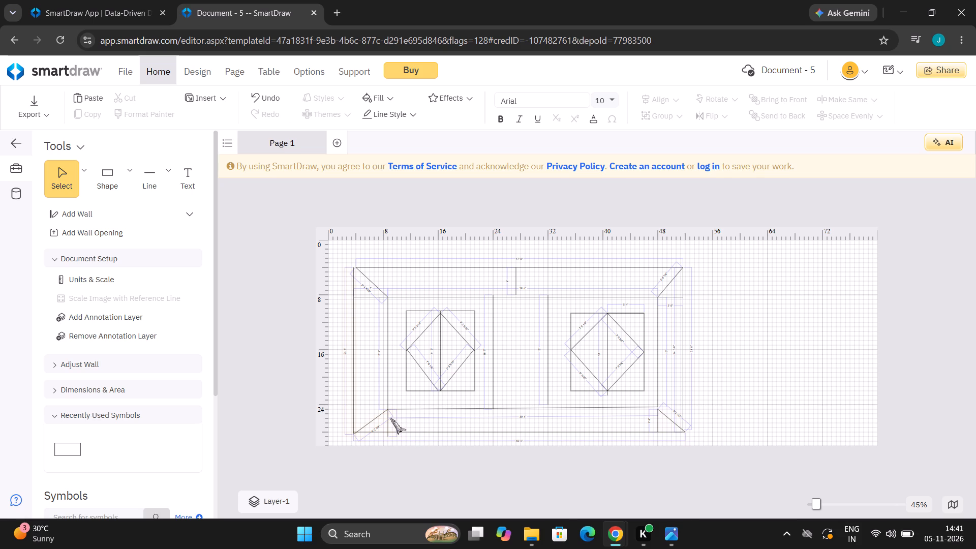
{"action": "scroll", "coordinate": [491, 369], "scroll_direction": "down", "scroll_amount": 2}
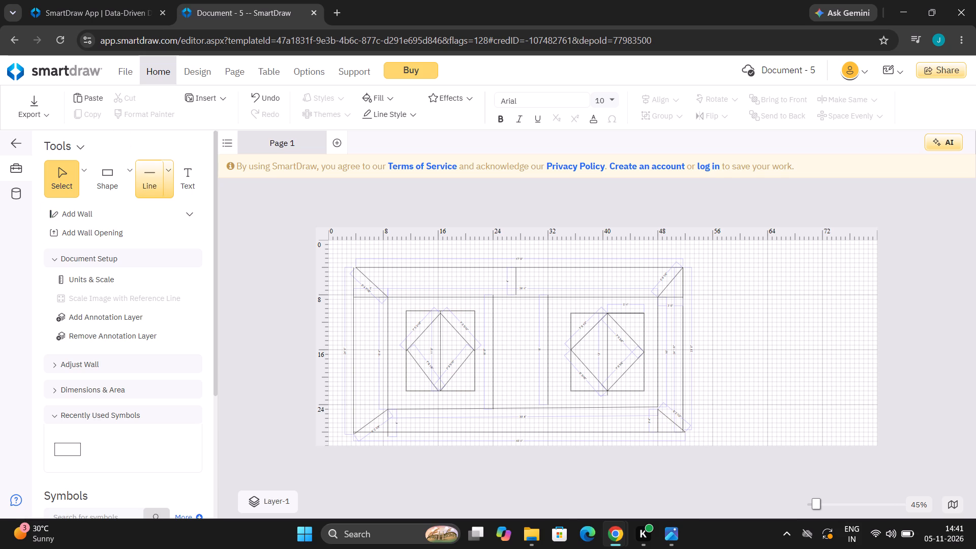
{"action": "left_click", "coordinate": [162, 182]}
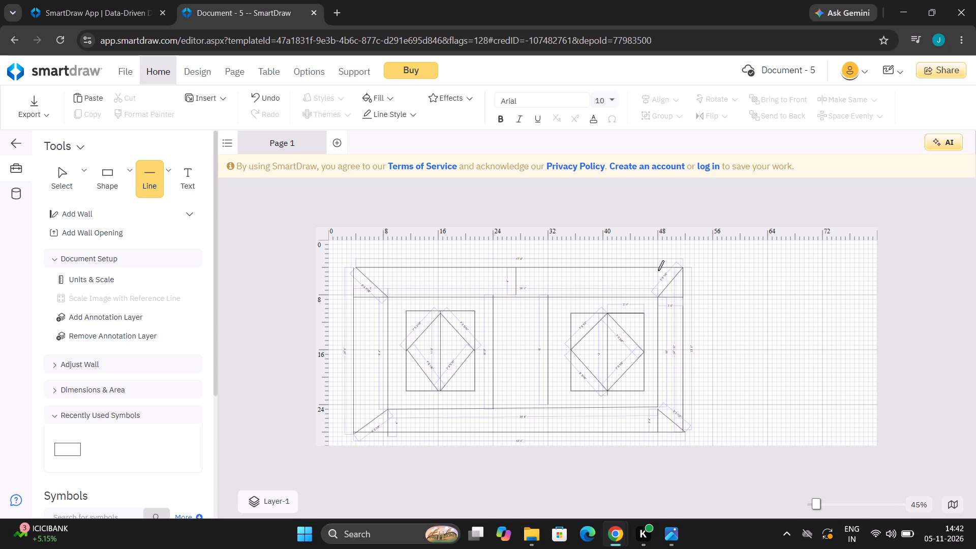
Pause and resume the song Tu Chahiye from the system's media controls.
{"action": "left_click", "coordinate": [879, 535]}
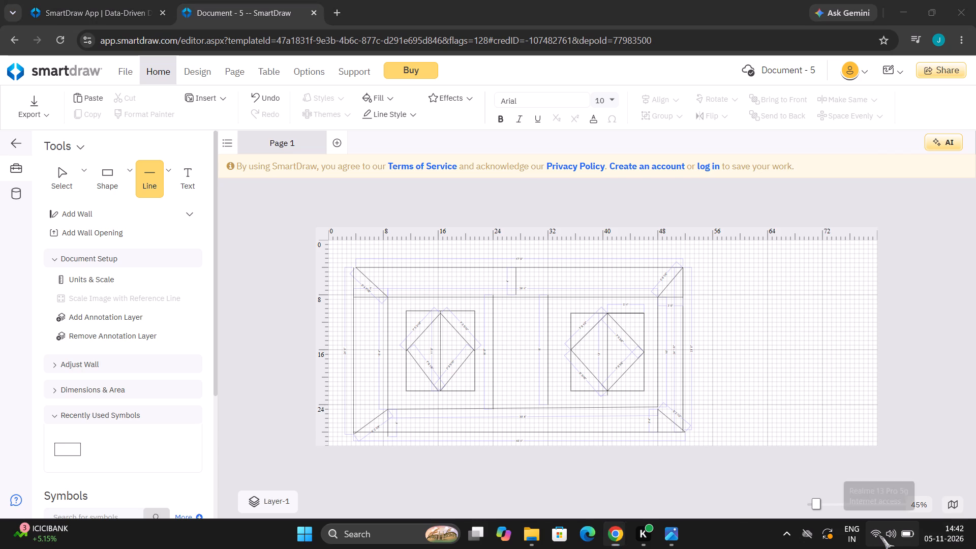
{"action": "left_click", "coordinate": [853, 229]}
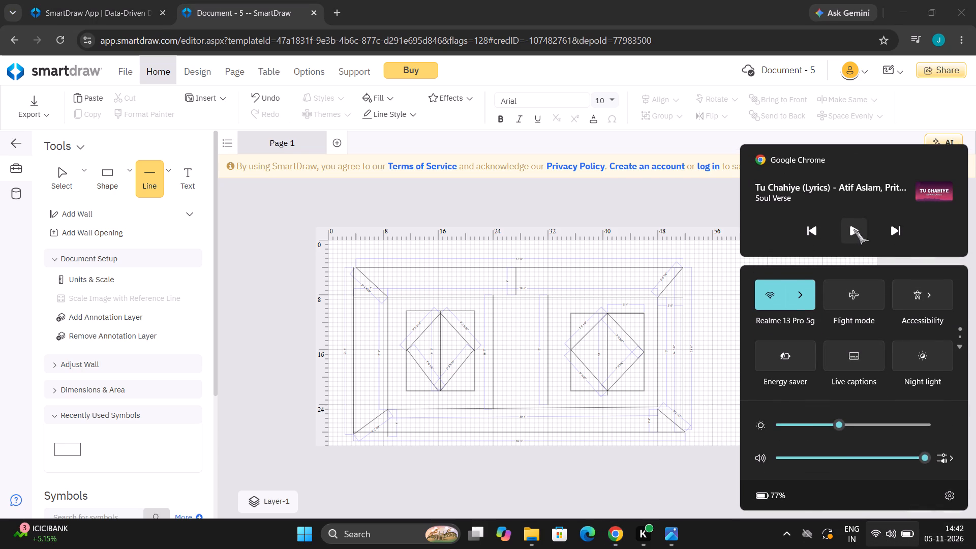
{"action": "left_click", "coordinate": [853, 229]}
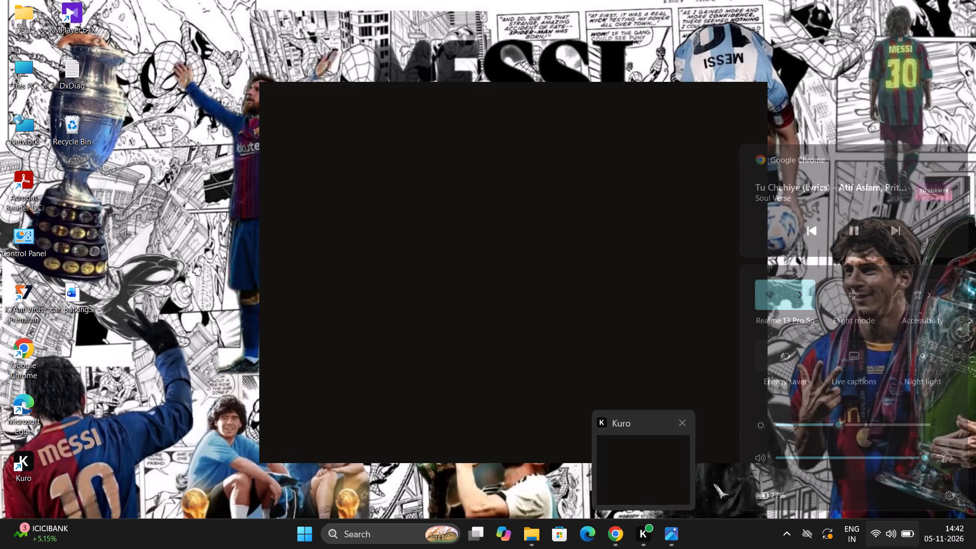
Close the download.jpg image window.
{"action": "left_click", "coordinate": [712, 527]}
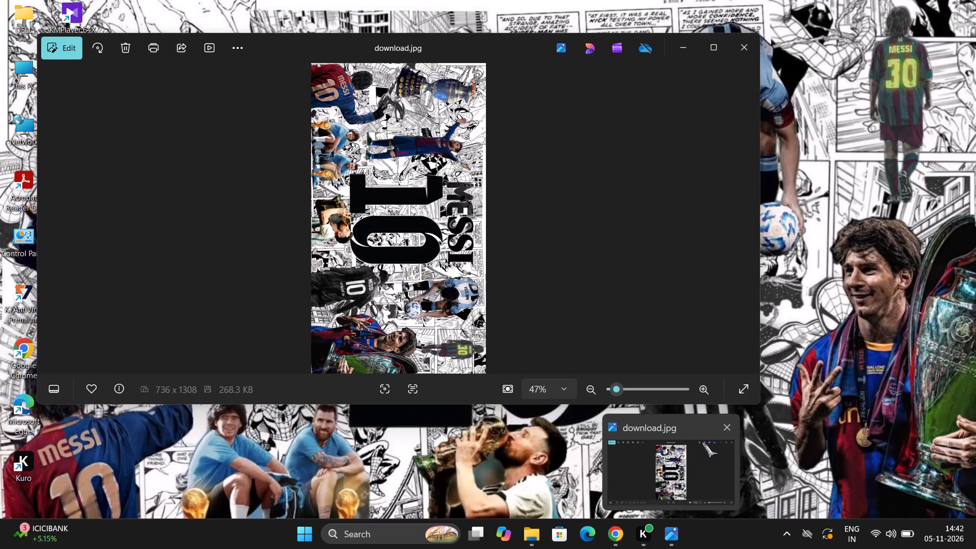
{"action": "left_click", "coordinate": [721, 429]}
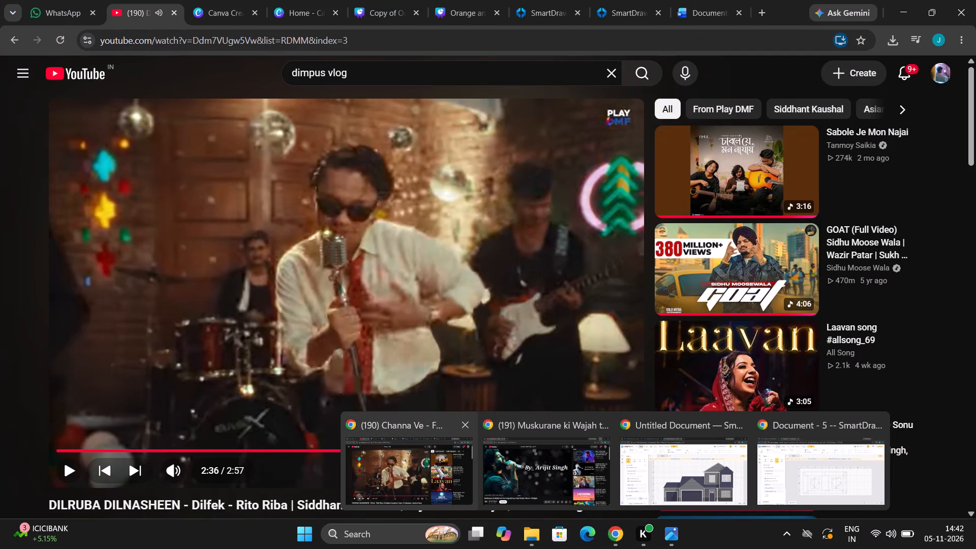
Close the Muskurane ki Wajah video window and the Untitled Document SmartDraw window, and bring the Channa Ve YouTube window to the front.
{"action": "left_click", "coordinate": [434, 464]}
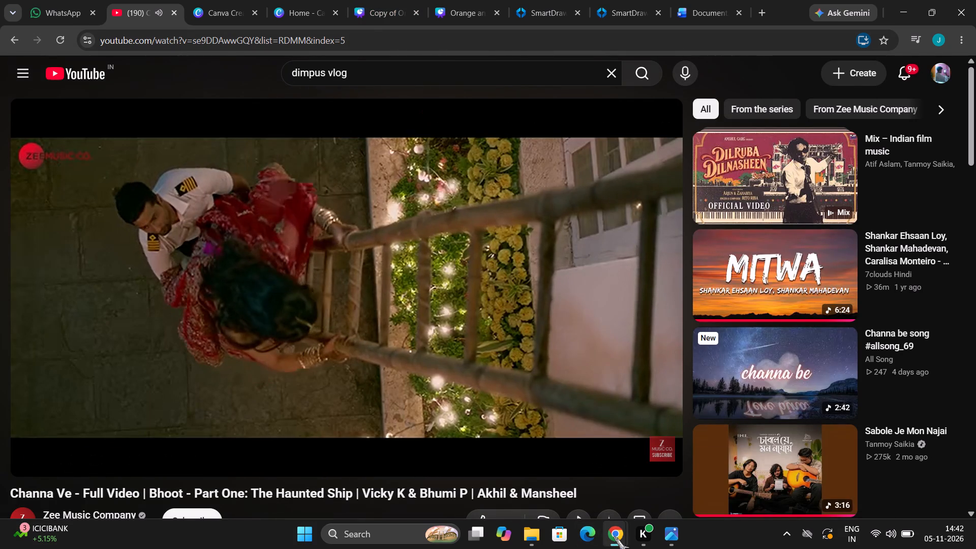
{"action": "left_click", "coordinate": [598, 424]}
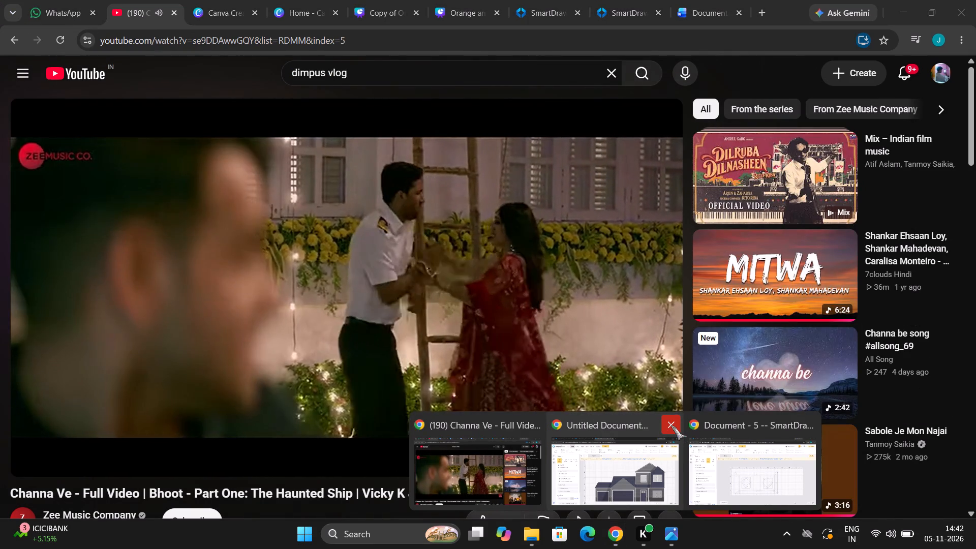
{"action": "left_click", "coordinate": [671, 424]}
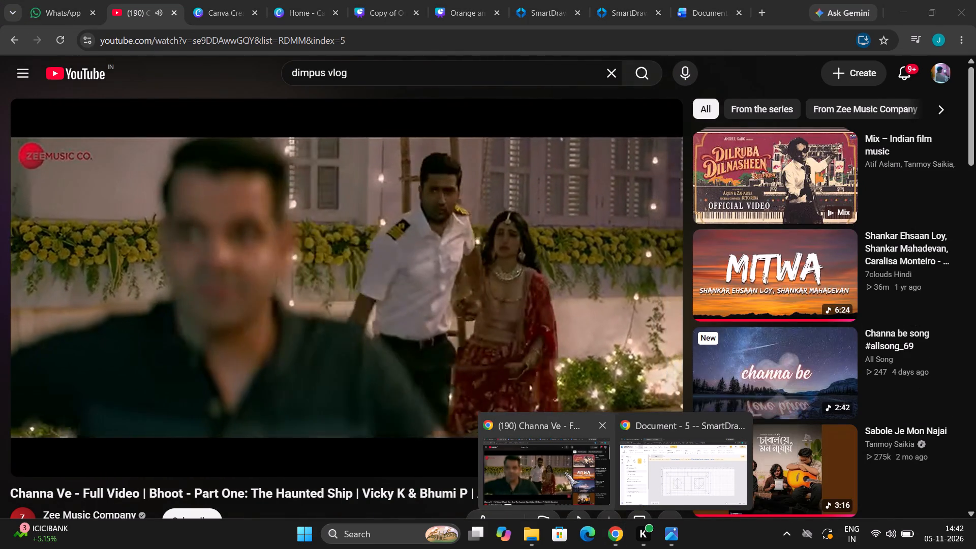
{"action": "left_click", "coordinate": [565, 471]}
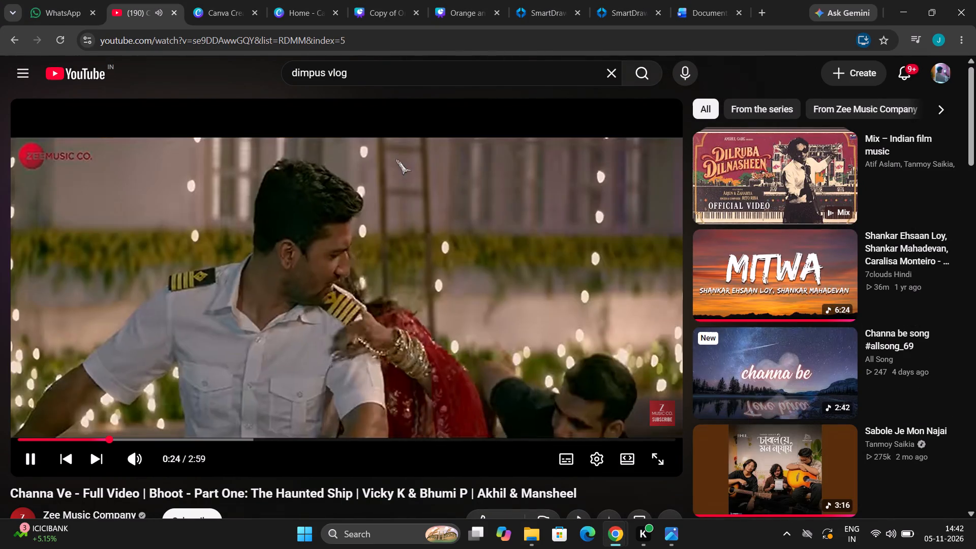